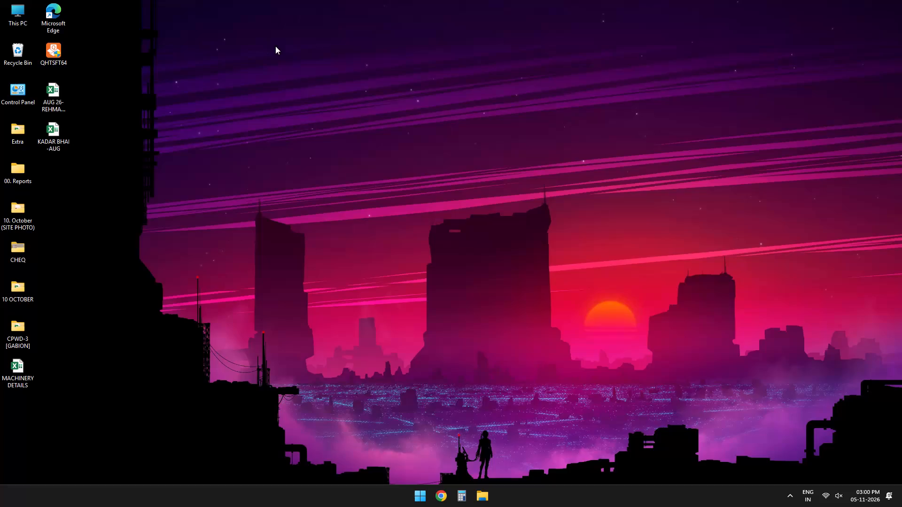
Open the GABION Bill workbook from 00. Reports > 2026 - JAN TO DEC and show its Ganesh Bhai sheet.
double_click(24, 160)
double_click(24, 169)
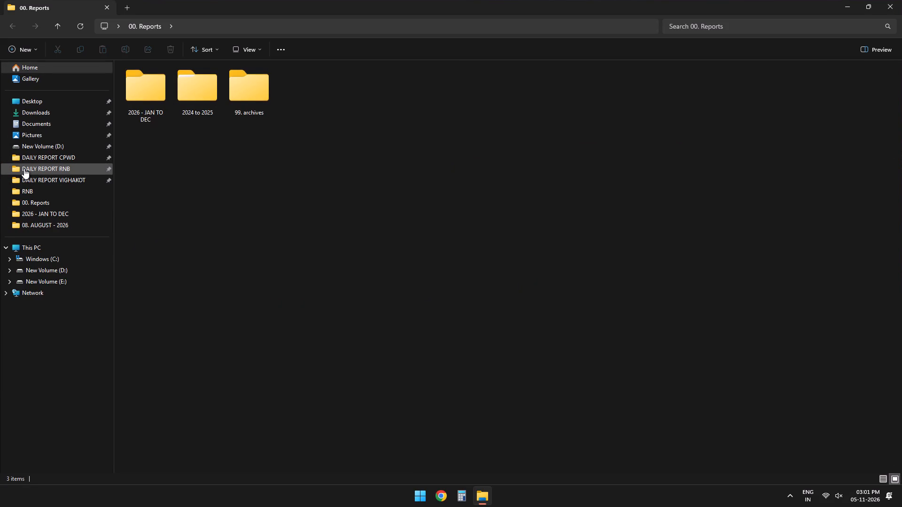
double_click(156, 98)
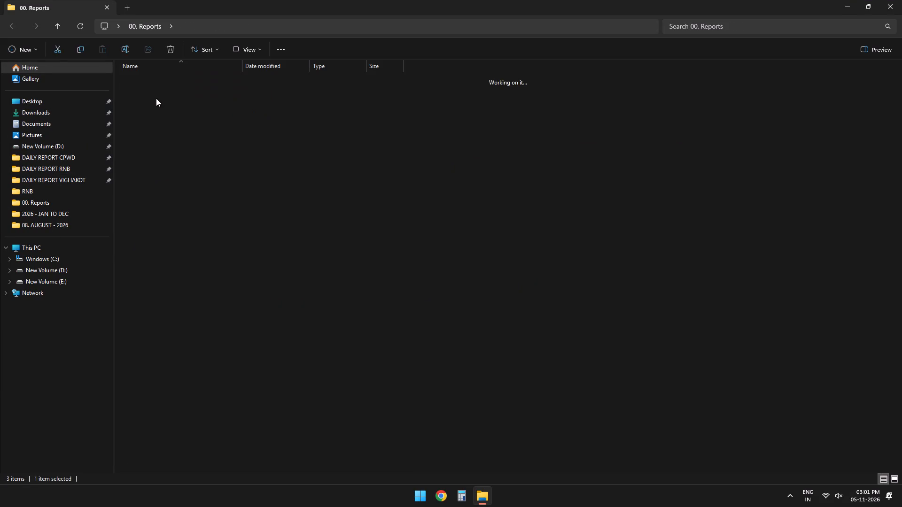
double_click(167, 195)
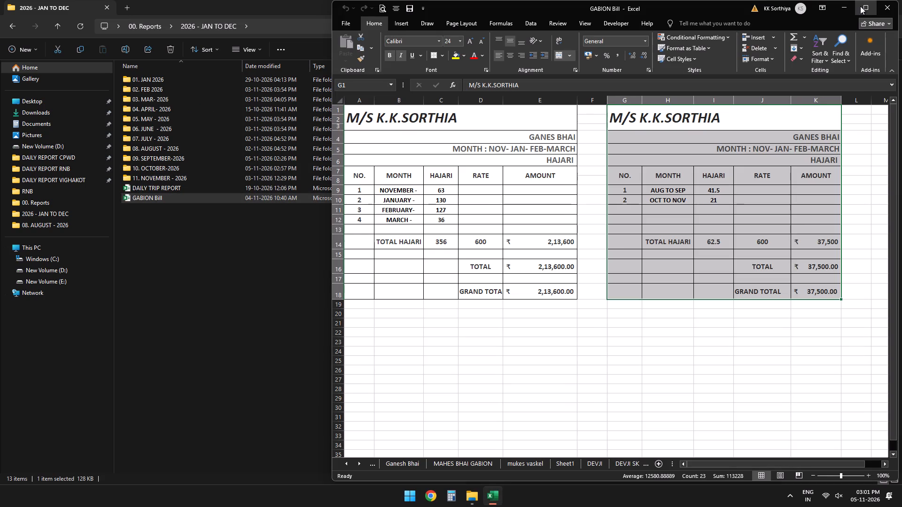
left_click(860, 6)
left_click(73, 470)
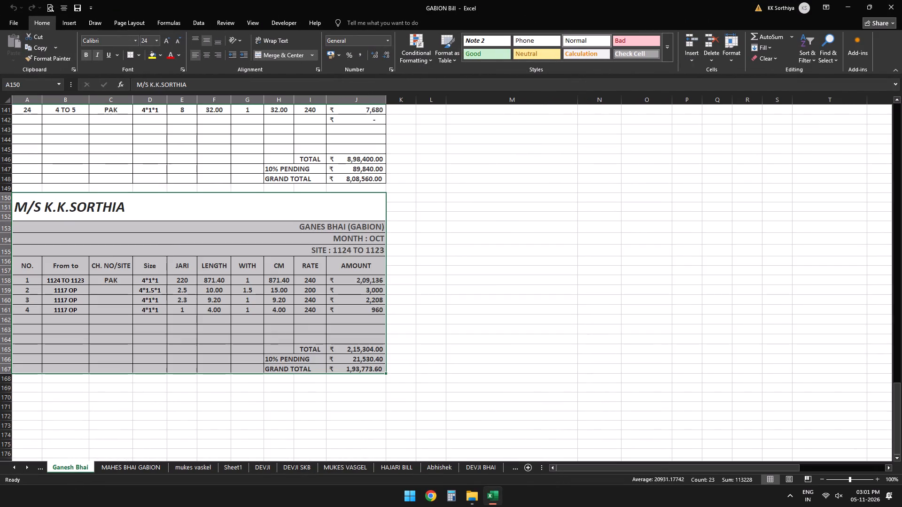
In row 3 of the October gabion bill, set JARI to 2.5 and LENGTH to 10, and save the workbook.
double_click(77, 284)
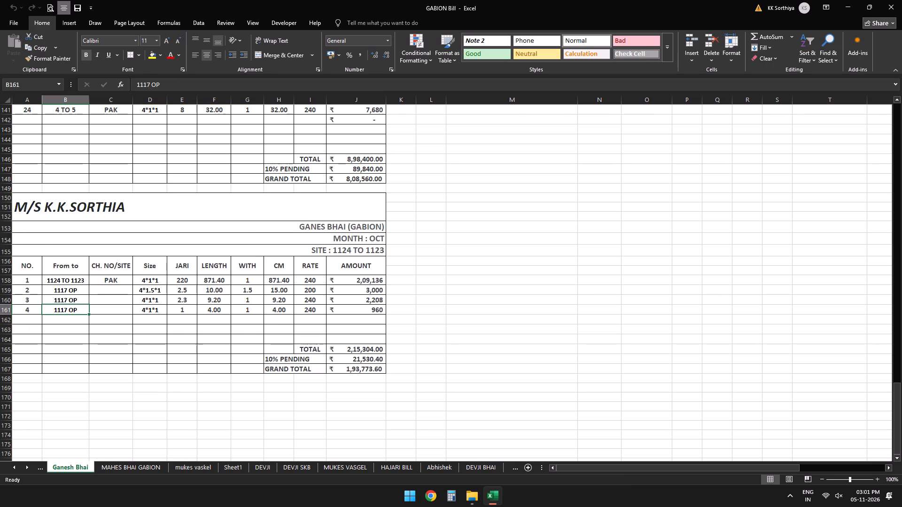
left_click(182, 297)
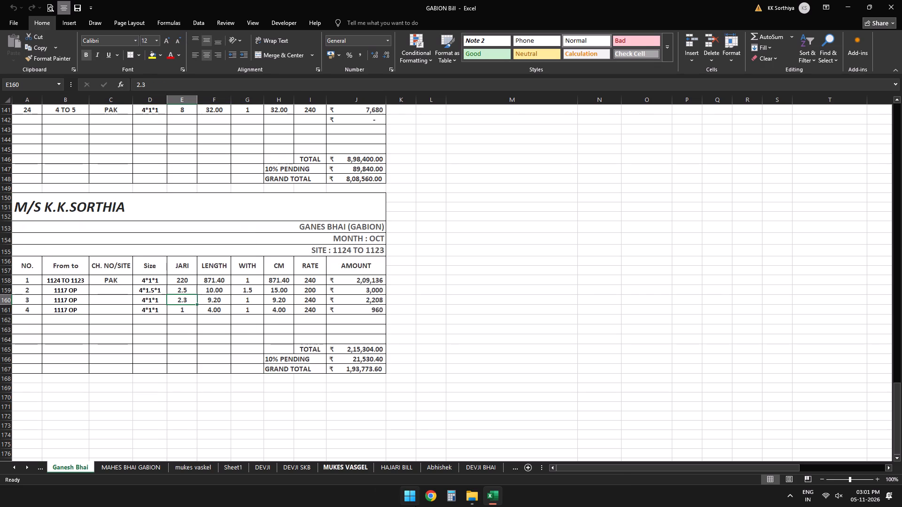
type("2.5")
key("Right")
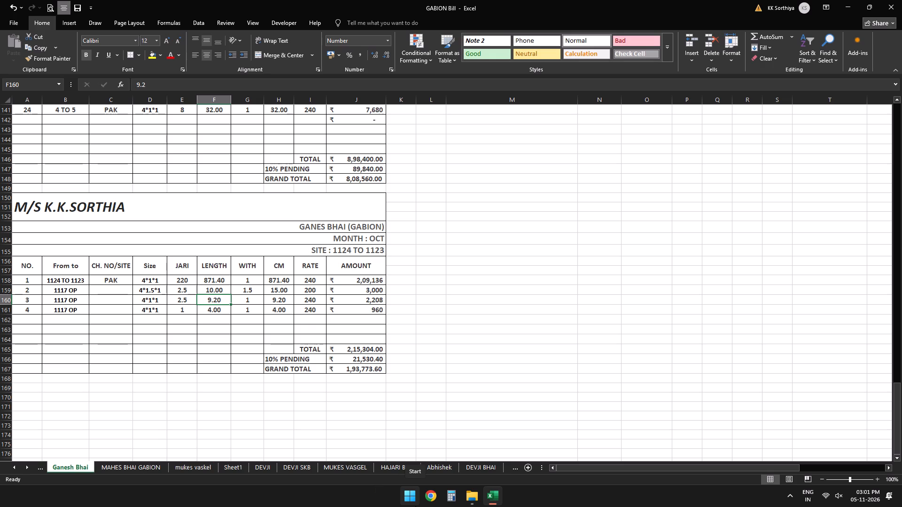
type("10")
key("Right")
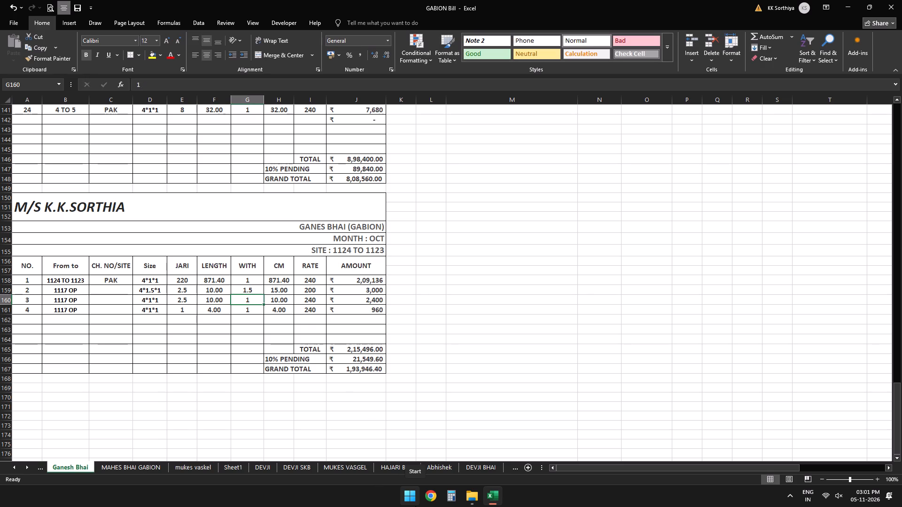
key("ctrl+s")
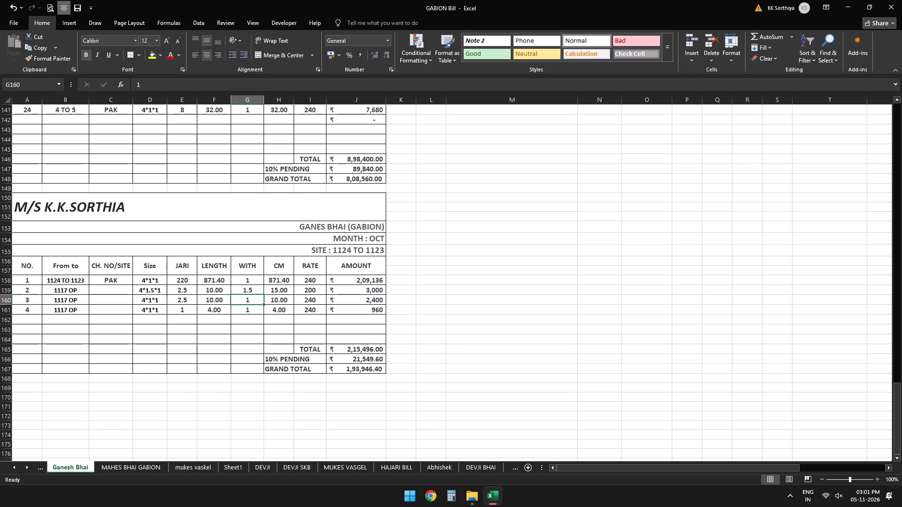
Review the JARI, LENGTH and WITH entries across the October gabion bill's four rows.
key("Left")
key("Left")
key("Up")
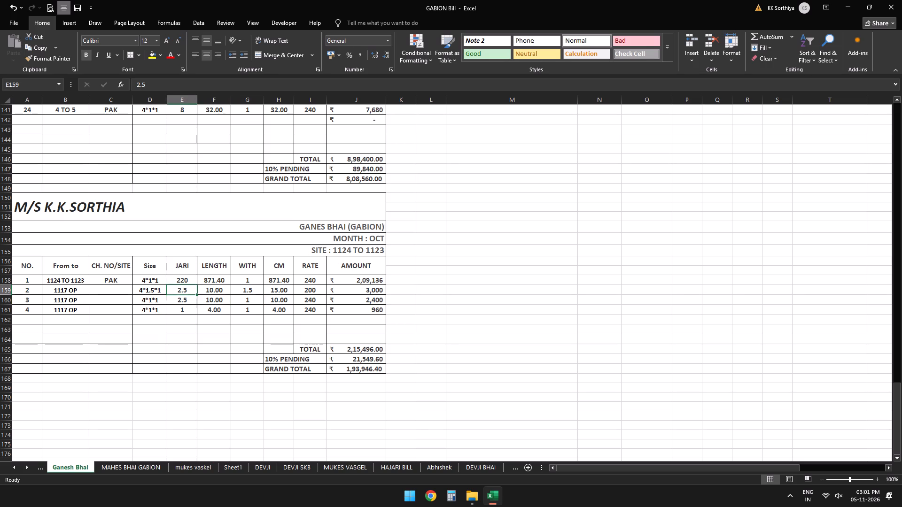
key("Right")
key("Up")
key("Left")
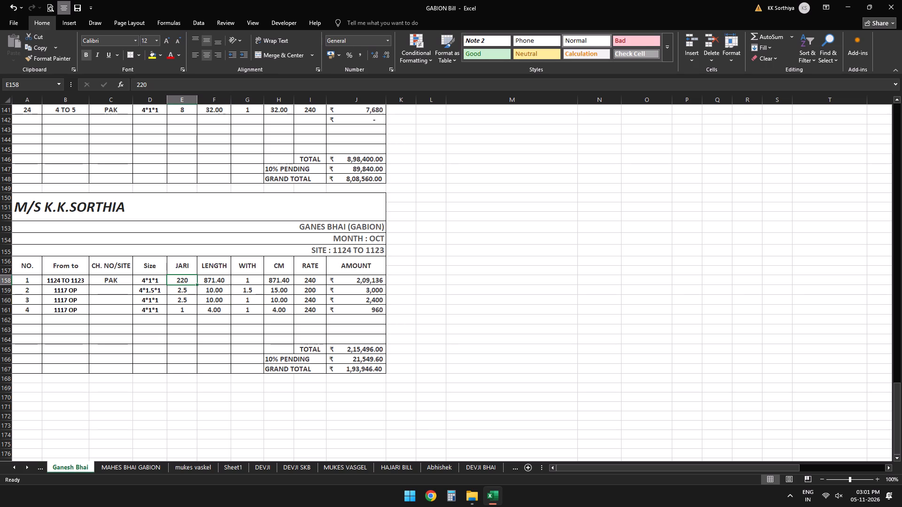
key("Down")
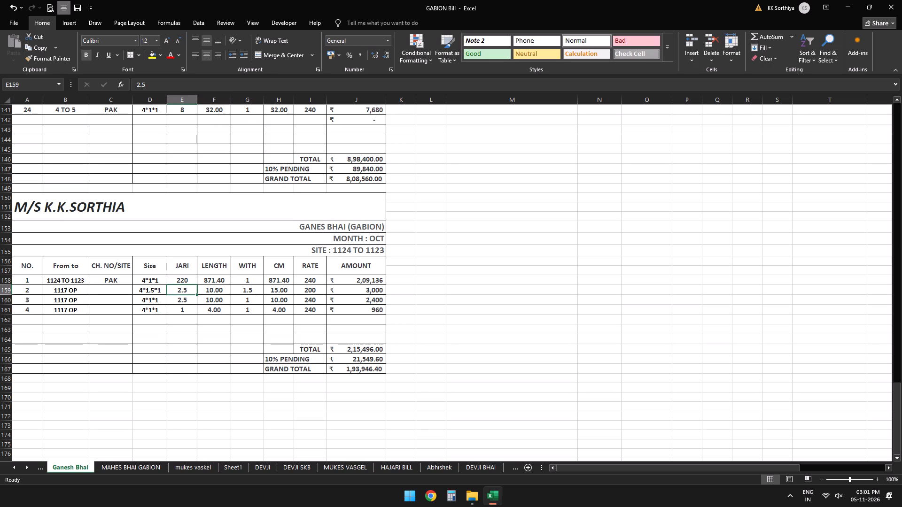
key("Right")
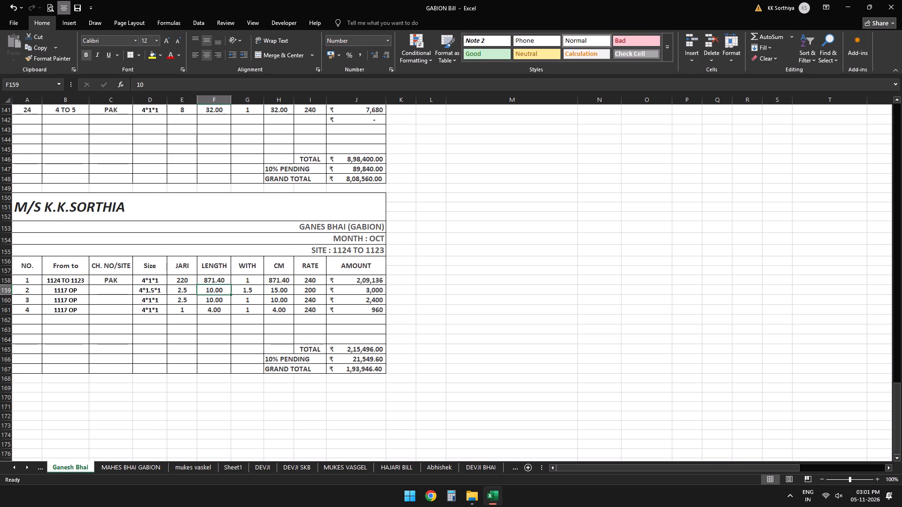
key("Down")
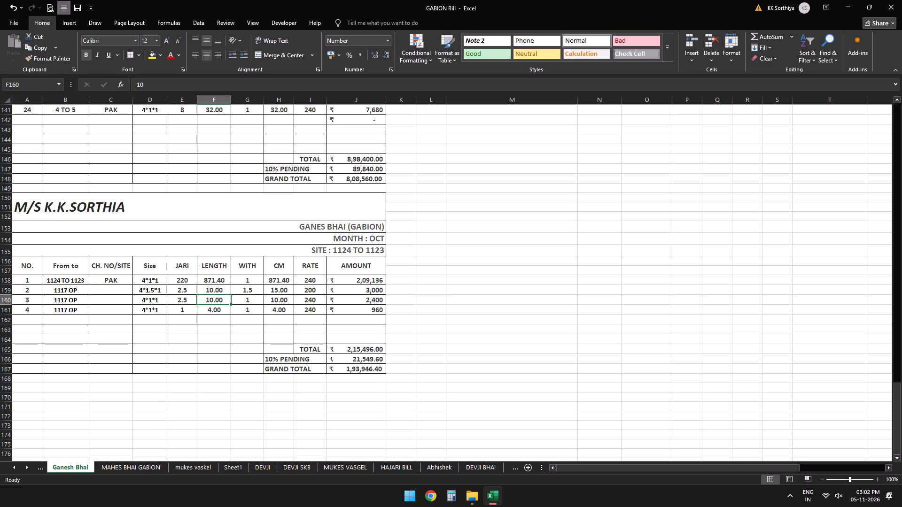
key("Down")
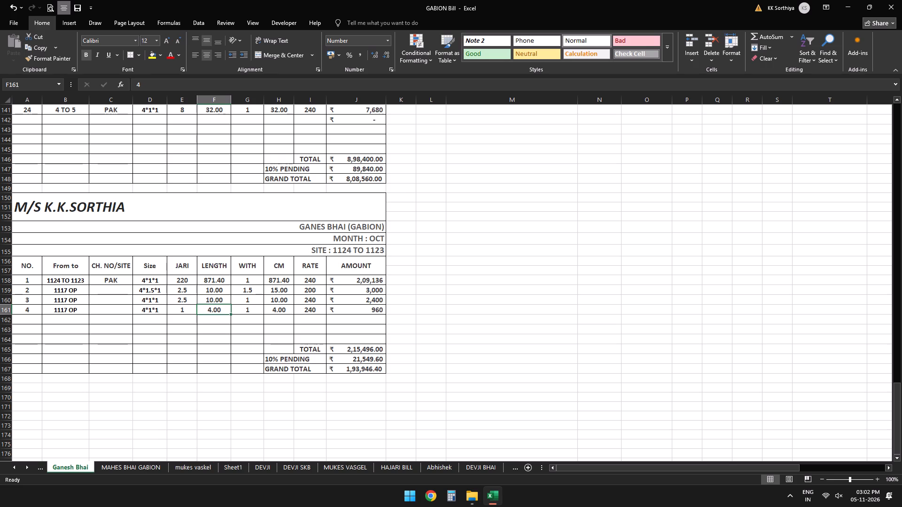
key("Right")
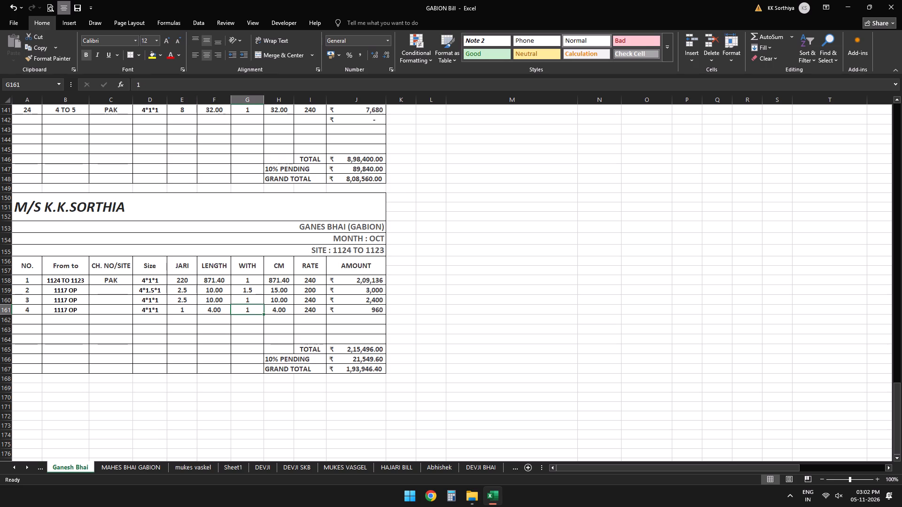
scroll(358, 317, "up", 1)
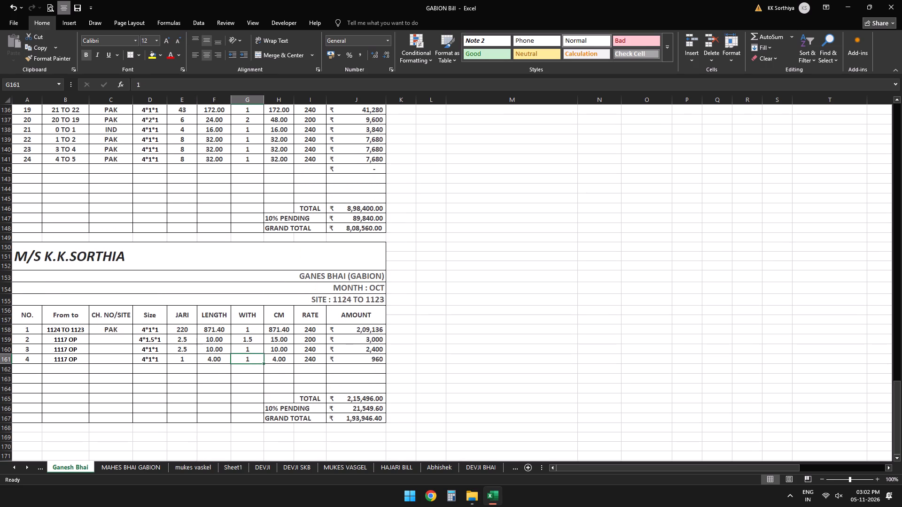
scroll(97, 265, "down", 1)
Check the sum of the four line amounts in the October gabion bill.
left_click_drag(40, 204, 93, 333)
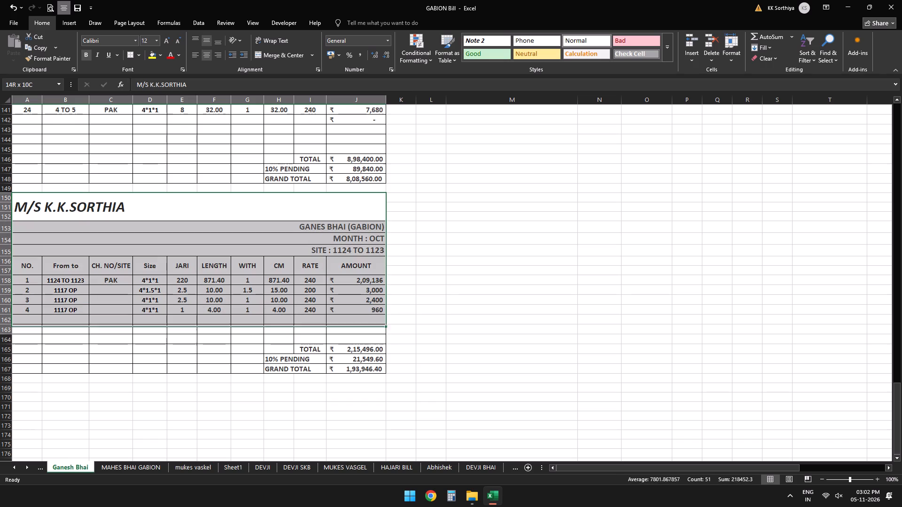
left_click_drag(93, 333, 104, 366)
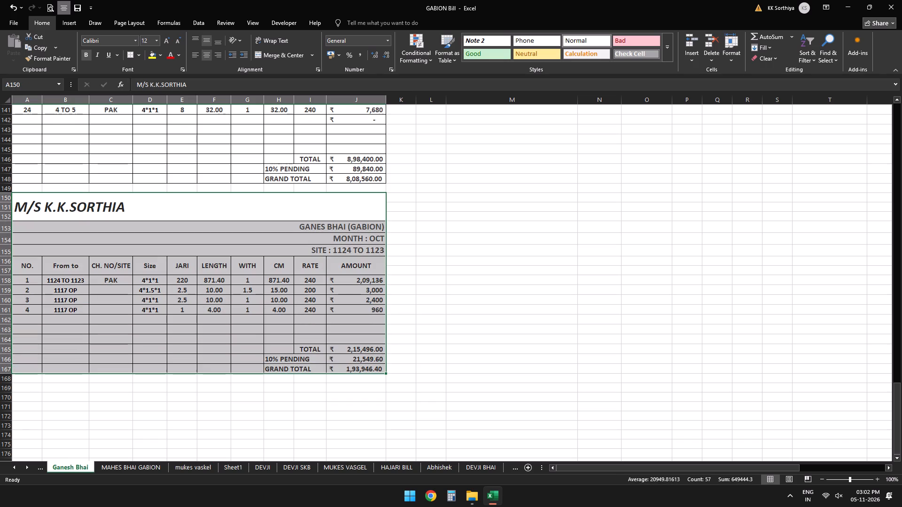
left_click(371, 312)
left_click_drag(364, 278, 364, 280)
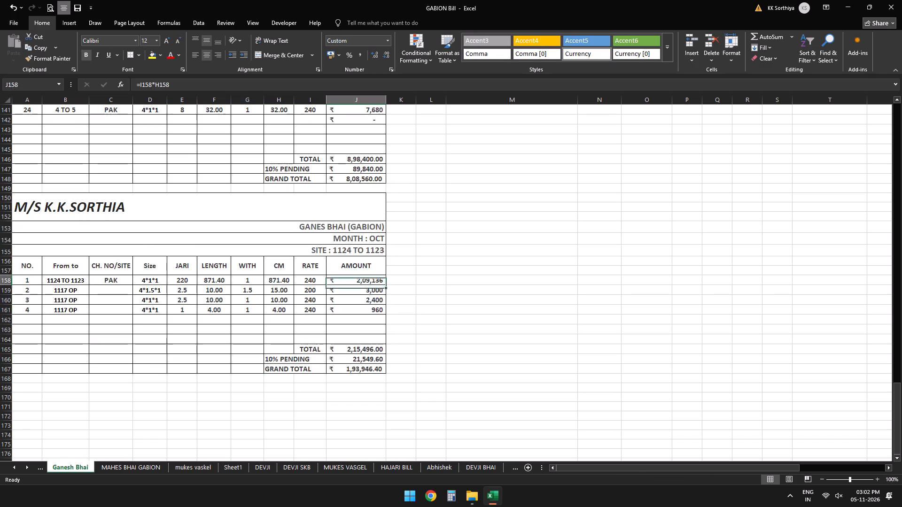
left_click_drag(364, 280, 363, 312)
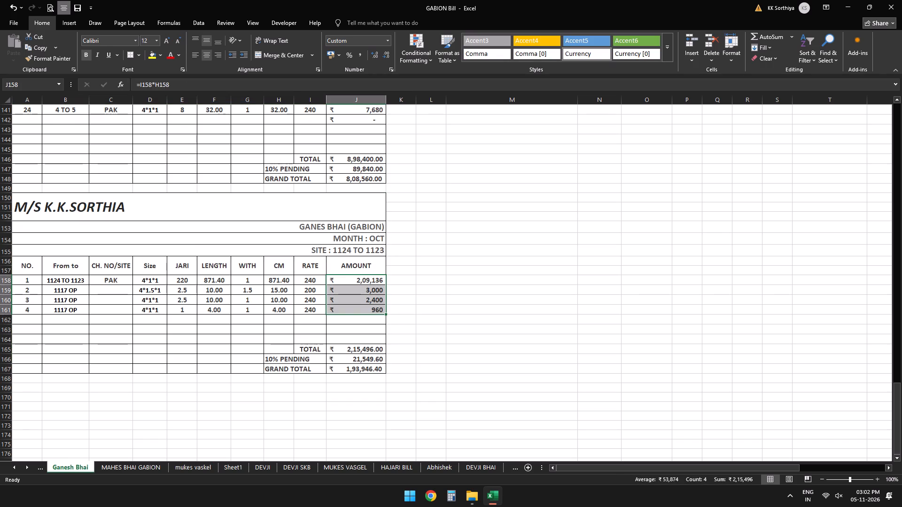
Select the whole October gabion bill, A150:J167, and set printing to the current selection only.
left_click_drag(30, 211, 53, 303)
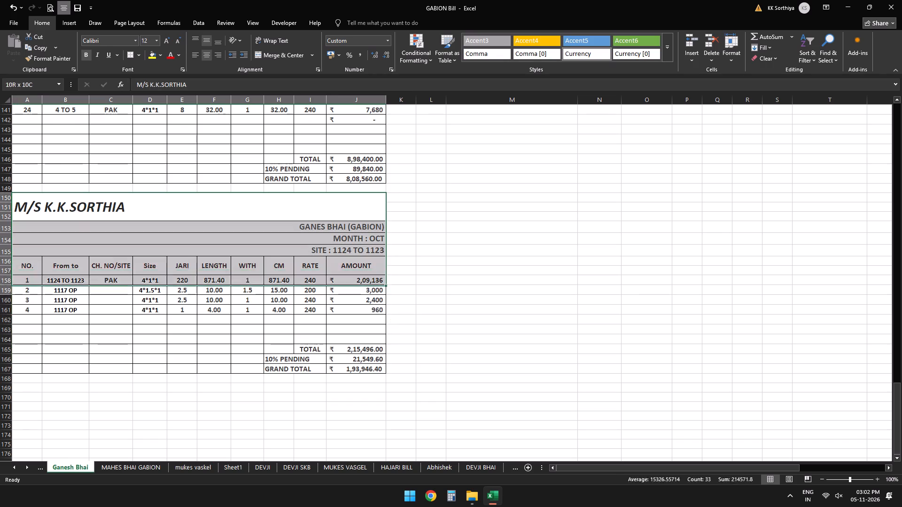
left_click_drag(53, 303, 70, 366)
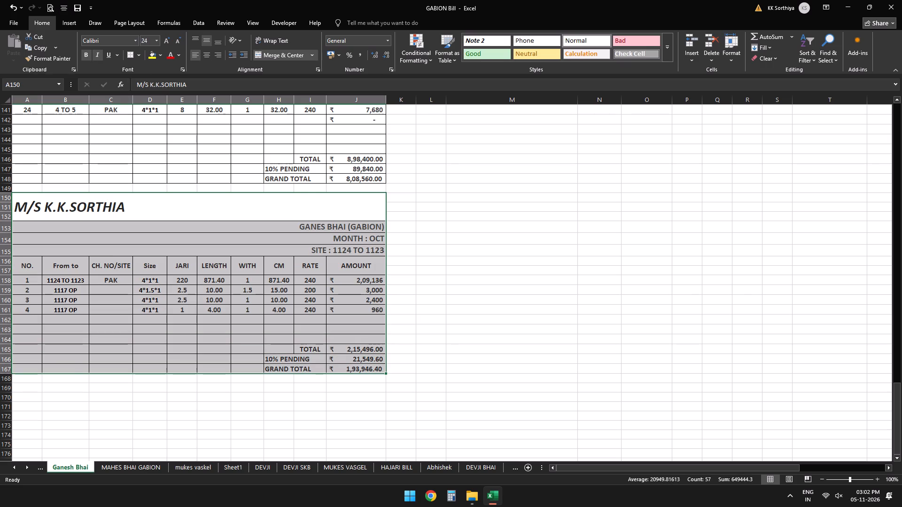
key("ctrl+p")
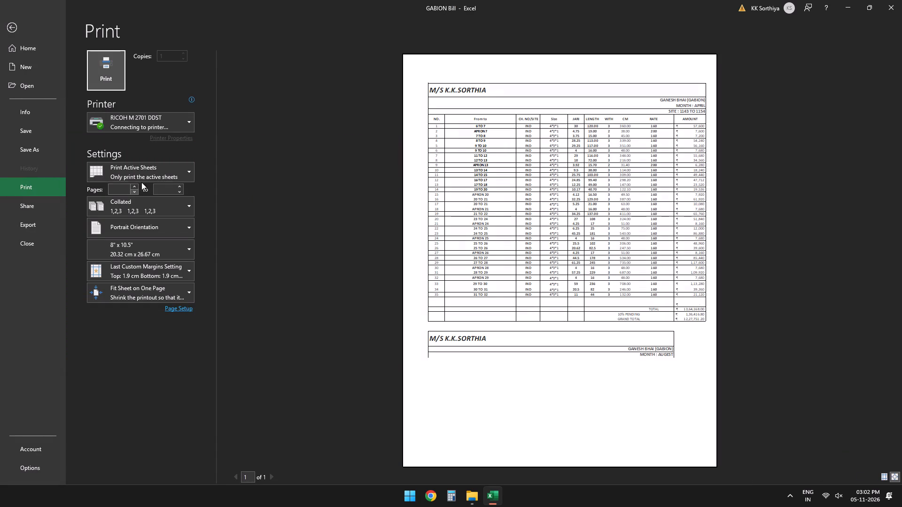
left_click(145, 177)
left_click(143, 234)
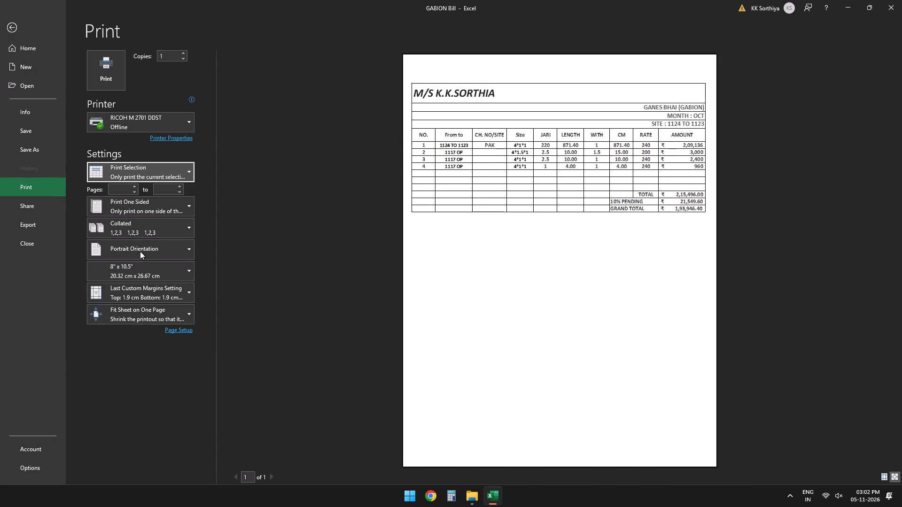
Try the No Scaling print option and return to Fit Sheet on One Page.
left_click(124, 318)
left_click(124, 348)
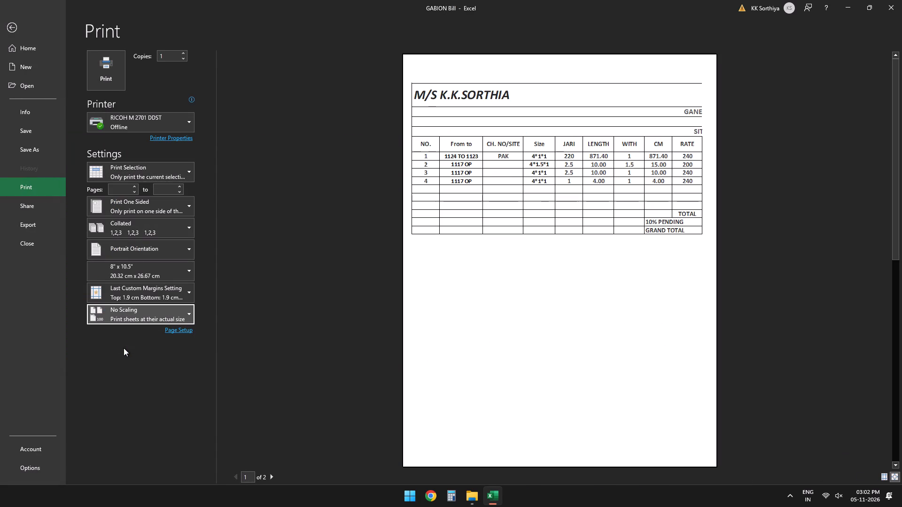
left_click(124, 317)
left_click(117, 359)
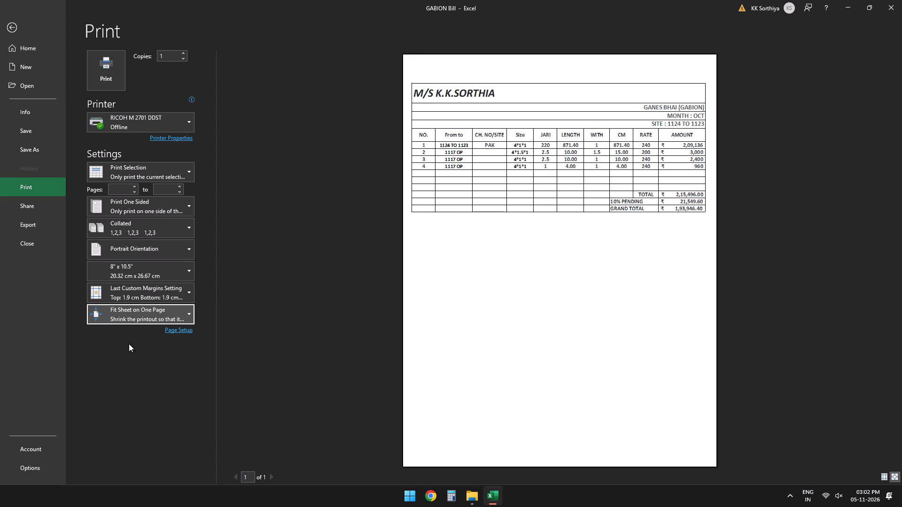
Print one copy of the October gabion bill on the RICOH M 2701 DDST printer.
left_click(109, 78)
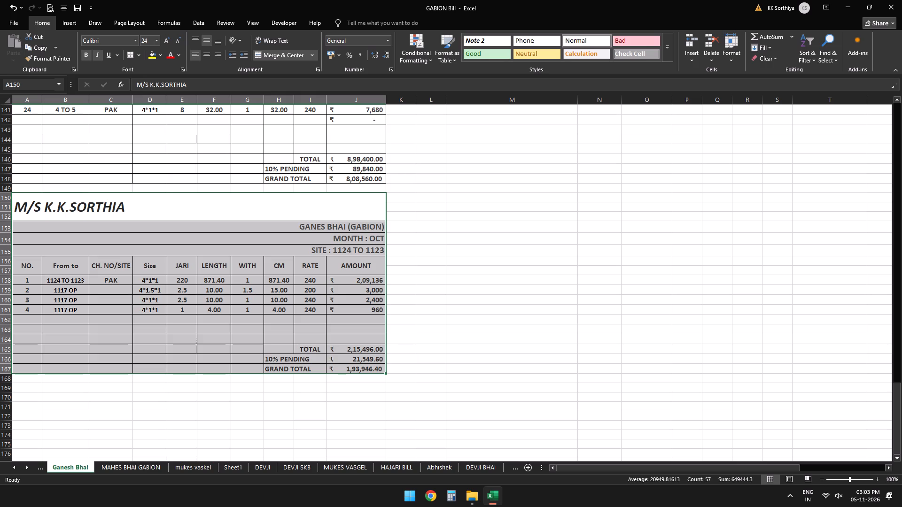
Switch to the HAJARI BILL sheet.
scroll(488, 236, "down", 1)
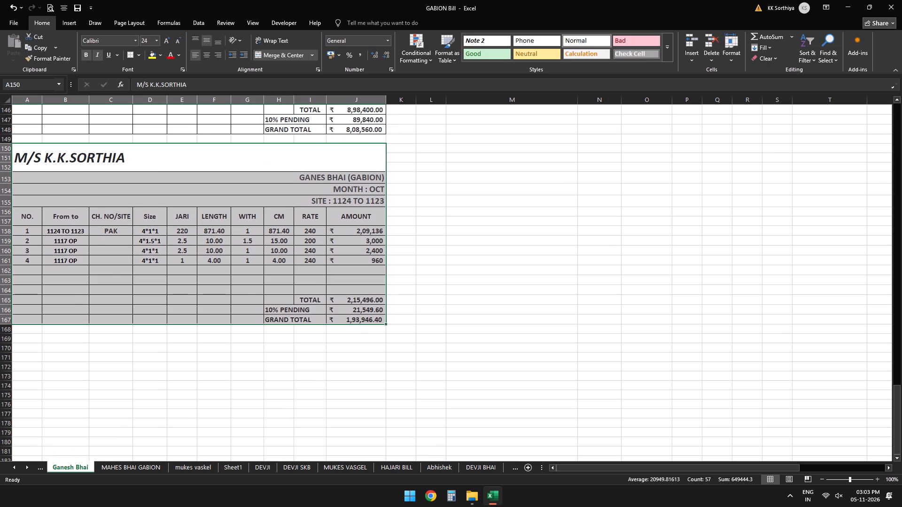
scroll(487, 235, "up", 2)
scroll(475, 272, "down", 2)
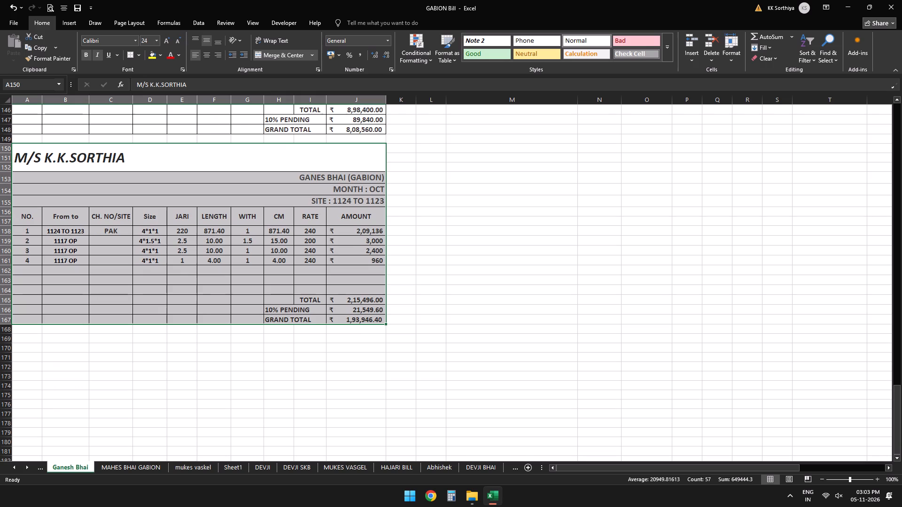
left_click(388, 469)
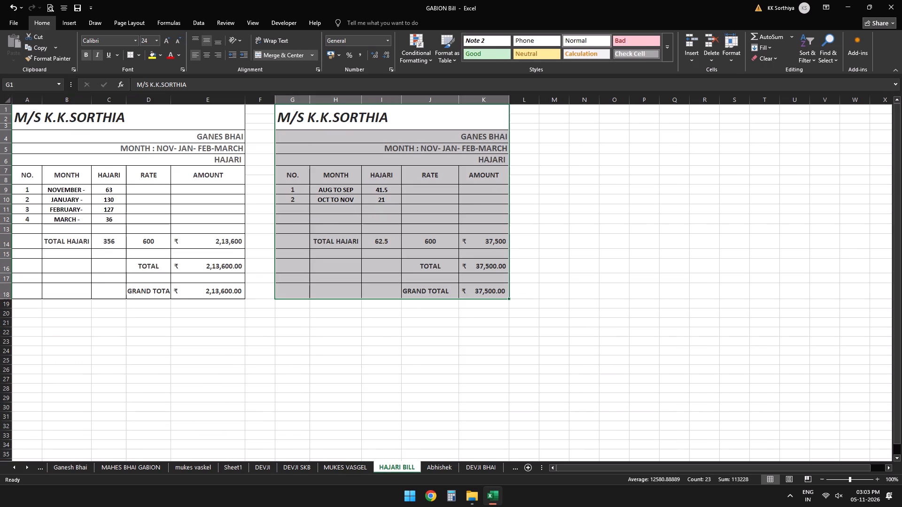
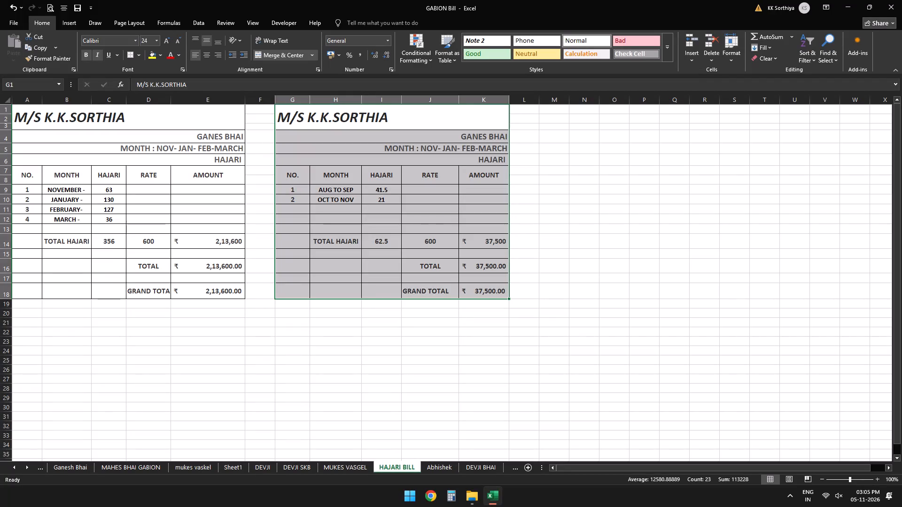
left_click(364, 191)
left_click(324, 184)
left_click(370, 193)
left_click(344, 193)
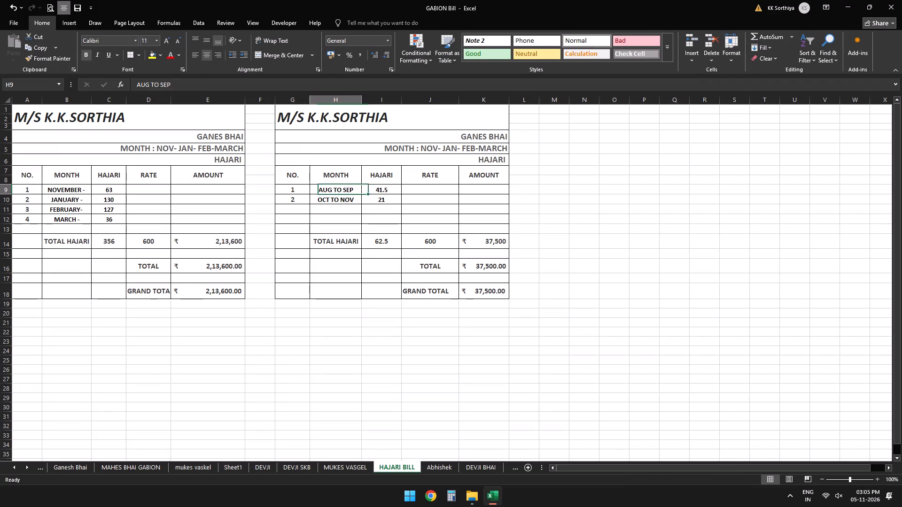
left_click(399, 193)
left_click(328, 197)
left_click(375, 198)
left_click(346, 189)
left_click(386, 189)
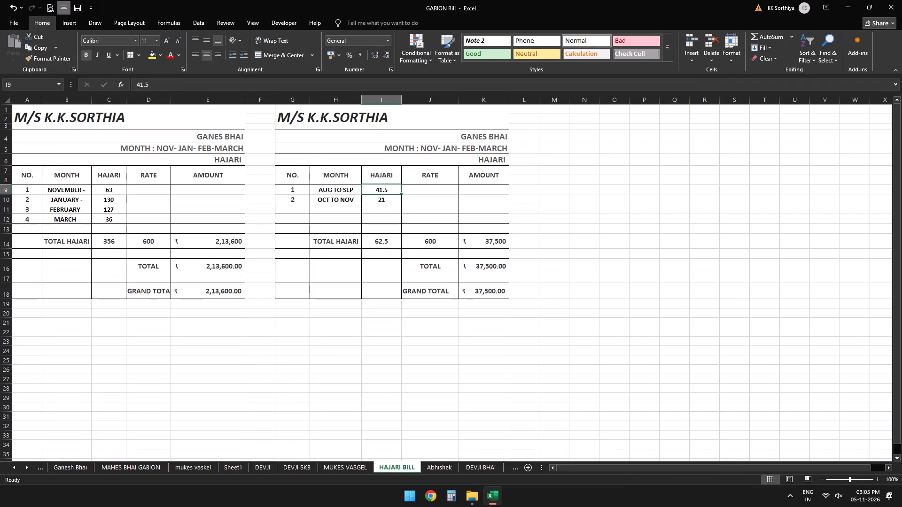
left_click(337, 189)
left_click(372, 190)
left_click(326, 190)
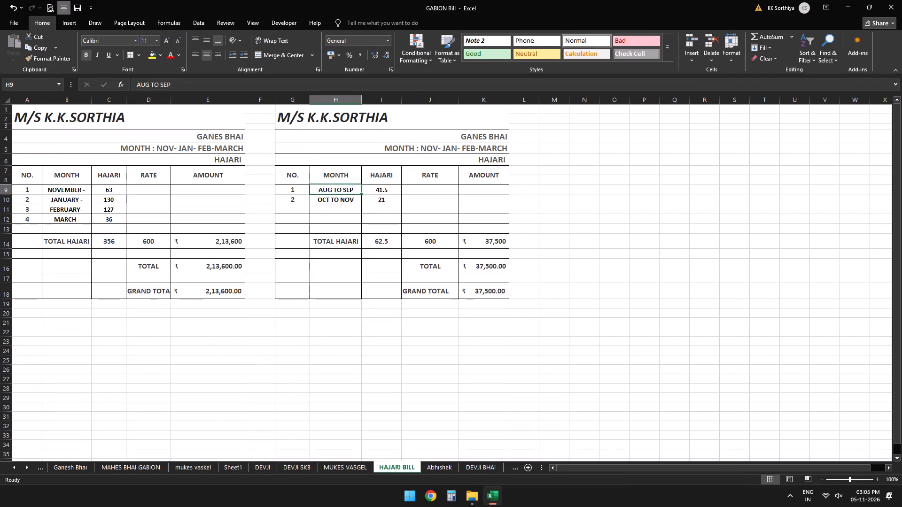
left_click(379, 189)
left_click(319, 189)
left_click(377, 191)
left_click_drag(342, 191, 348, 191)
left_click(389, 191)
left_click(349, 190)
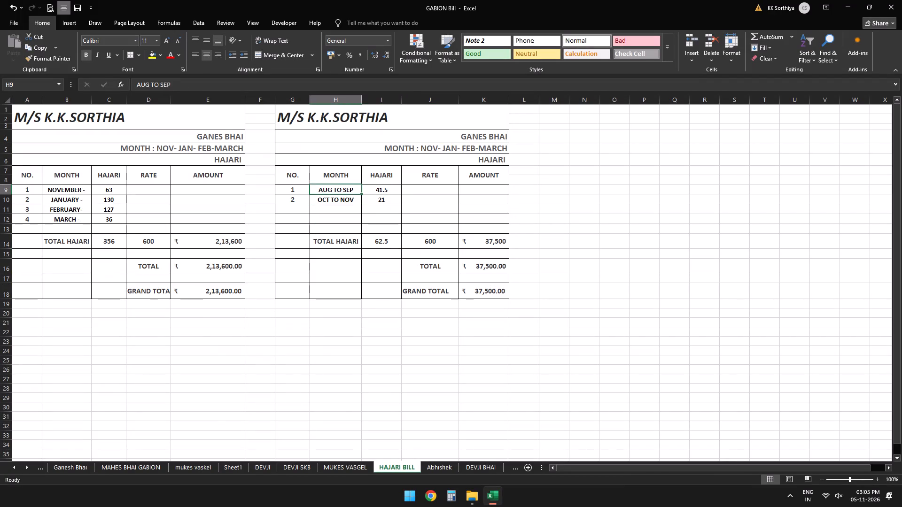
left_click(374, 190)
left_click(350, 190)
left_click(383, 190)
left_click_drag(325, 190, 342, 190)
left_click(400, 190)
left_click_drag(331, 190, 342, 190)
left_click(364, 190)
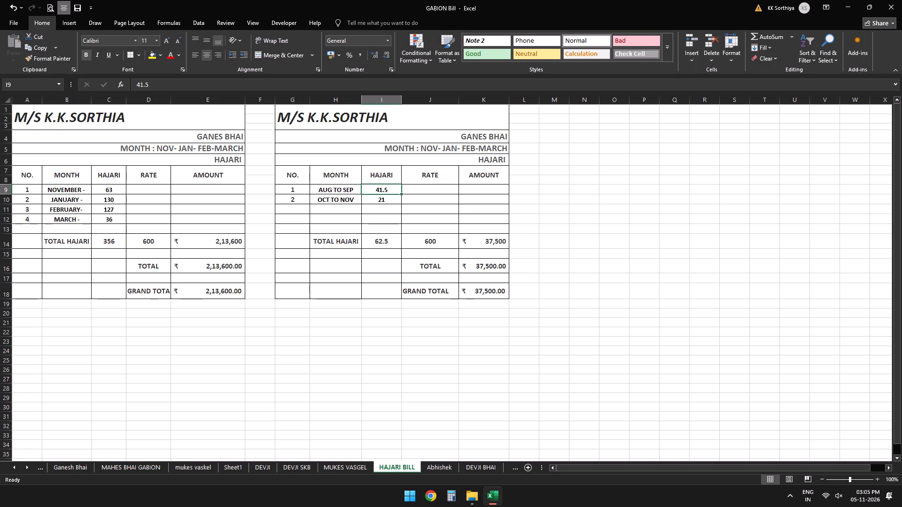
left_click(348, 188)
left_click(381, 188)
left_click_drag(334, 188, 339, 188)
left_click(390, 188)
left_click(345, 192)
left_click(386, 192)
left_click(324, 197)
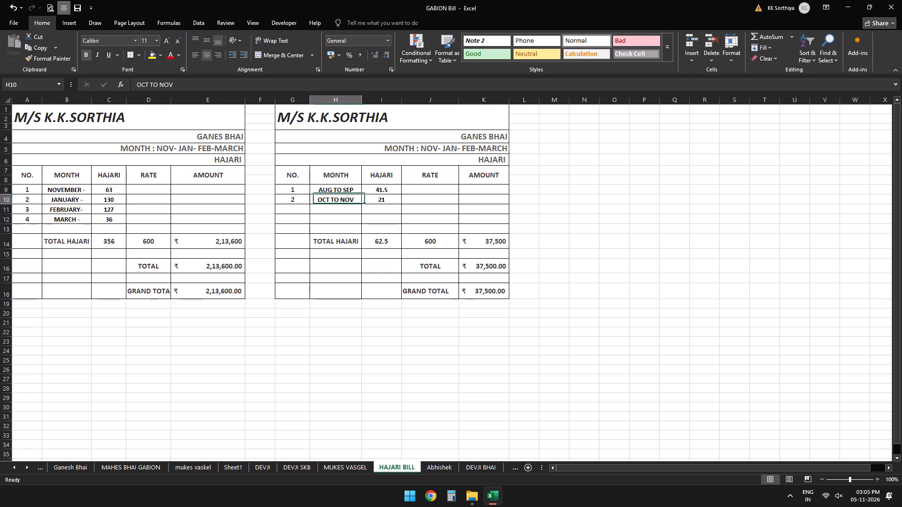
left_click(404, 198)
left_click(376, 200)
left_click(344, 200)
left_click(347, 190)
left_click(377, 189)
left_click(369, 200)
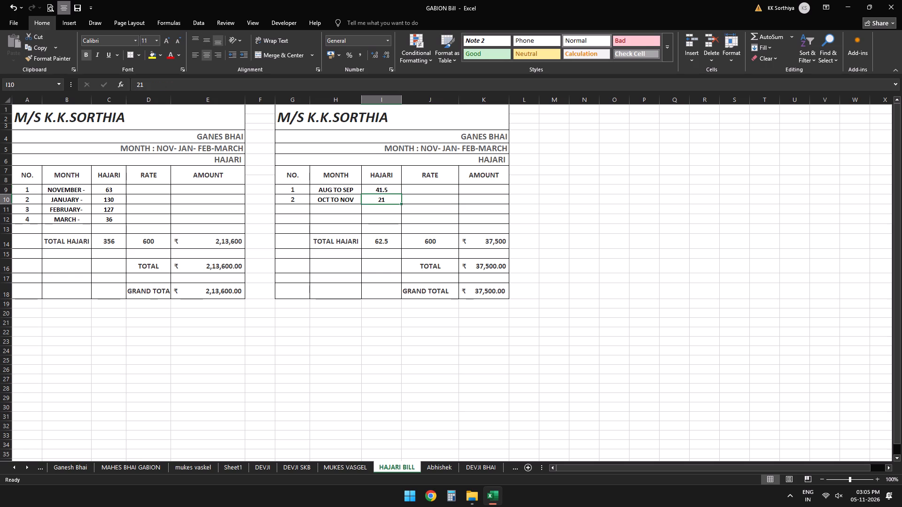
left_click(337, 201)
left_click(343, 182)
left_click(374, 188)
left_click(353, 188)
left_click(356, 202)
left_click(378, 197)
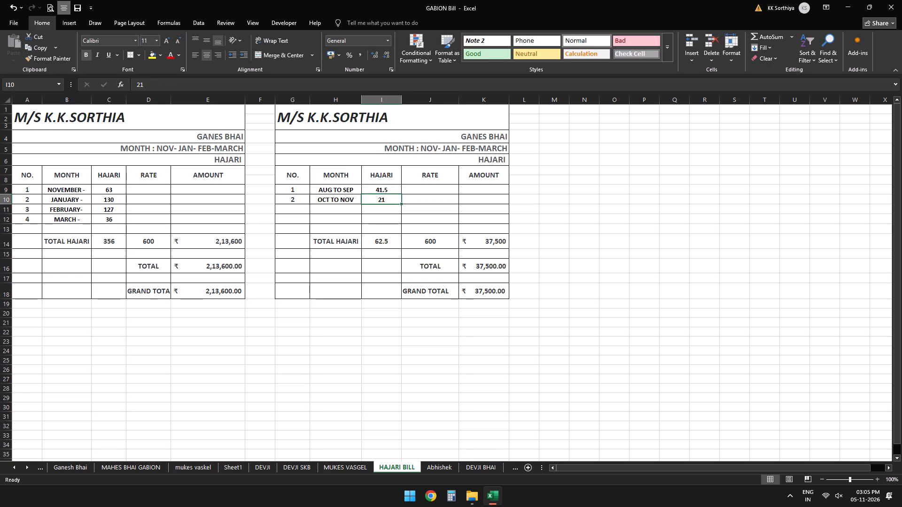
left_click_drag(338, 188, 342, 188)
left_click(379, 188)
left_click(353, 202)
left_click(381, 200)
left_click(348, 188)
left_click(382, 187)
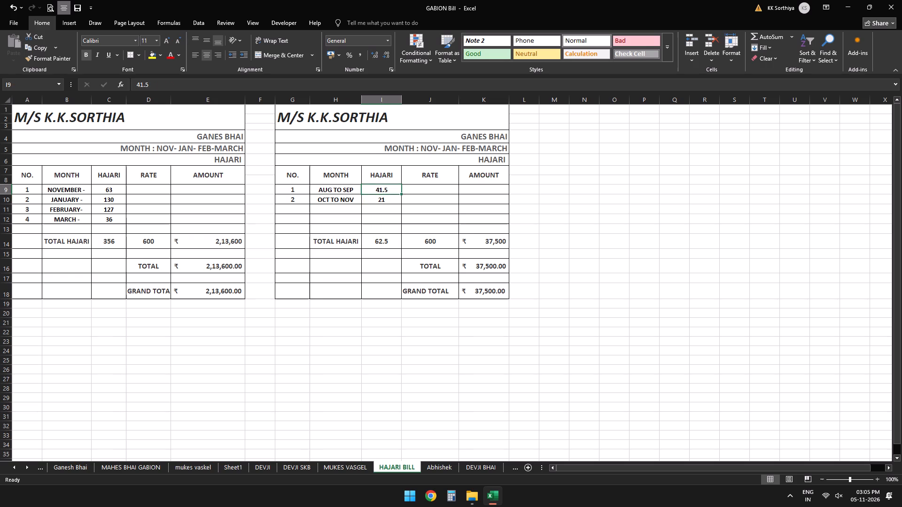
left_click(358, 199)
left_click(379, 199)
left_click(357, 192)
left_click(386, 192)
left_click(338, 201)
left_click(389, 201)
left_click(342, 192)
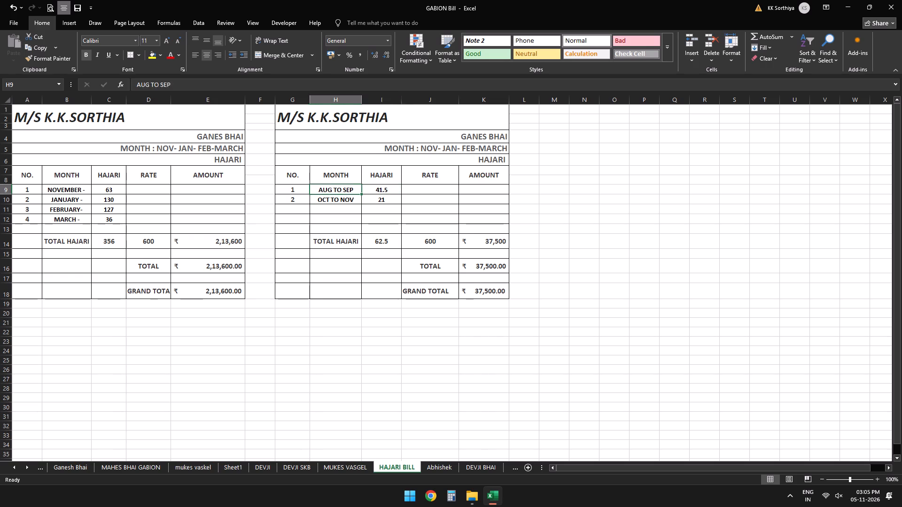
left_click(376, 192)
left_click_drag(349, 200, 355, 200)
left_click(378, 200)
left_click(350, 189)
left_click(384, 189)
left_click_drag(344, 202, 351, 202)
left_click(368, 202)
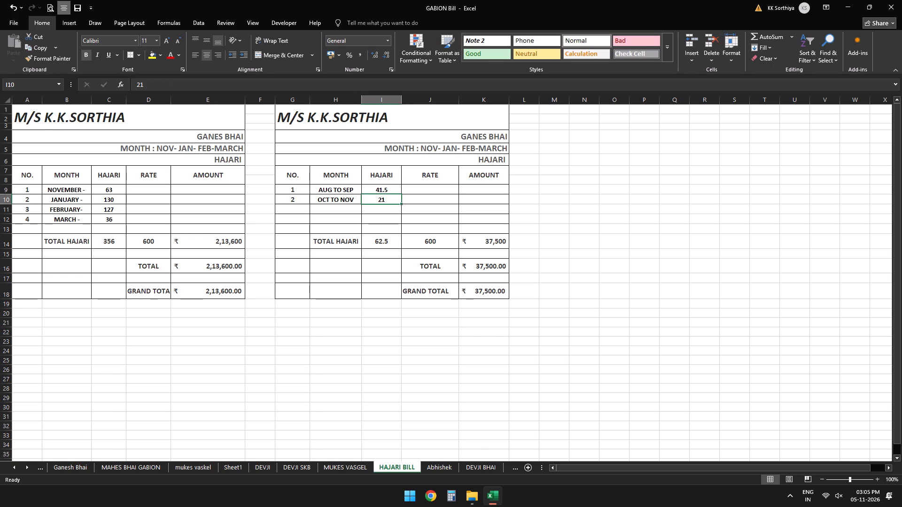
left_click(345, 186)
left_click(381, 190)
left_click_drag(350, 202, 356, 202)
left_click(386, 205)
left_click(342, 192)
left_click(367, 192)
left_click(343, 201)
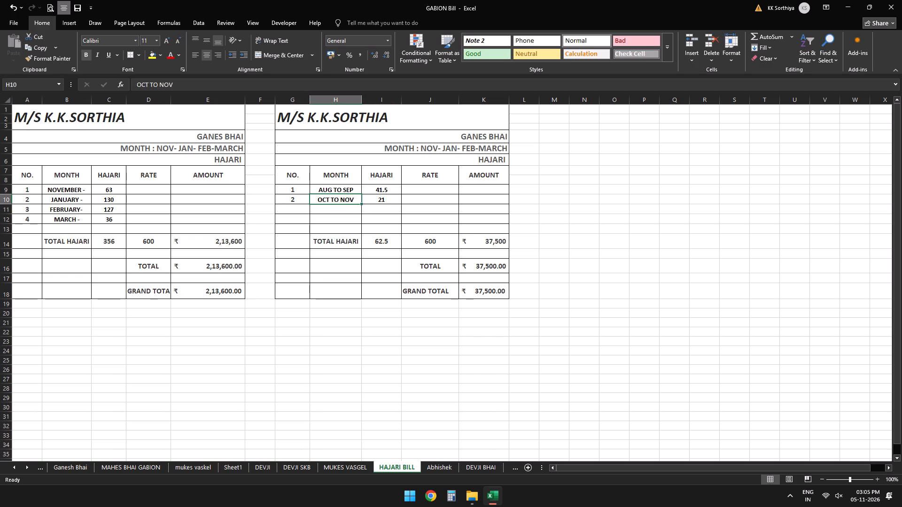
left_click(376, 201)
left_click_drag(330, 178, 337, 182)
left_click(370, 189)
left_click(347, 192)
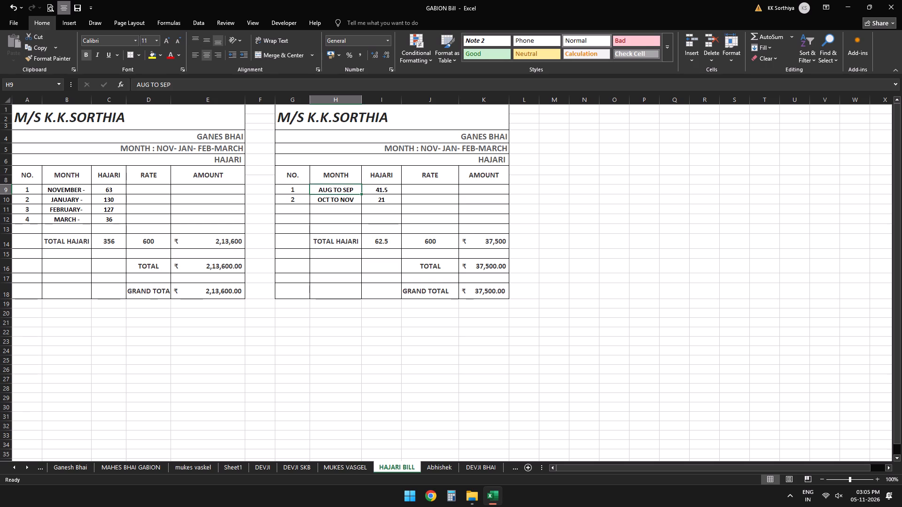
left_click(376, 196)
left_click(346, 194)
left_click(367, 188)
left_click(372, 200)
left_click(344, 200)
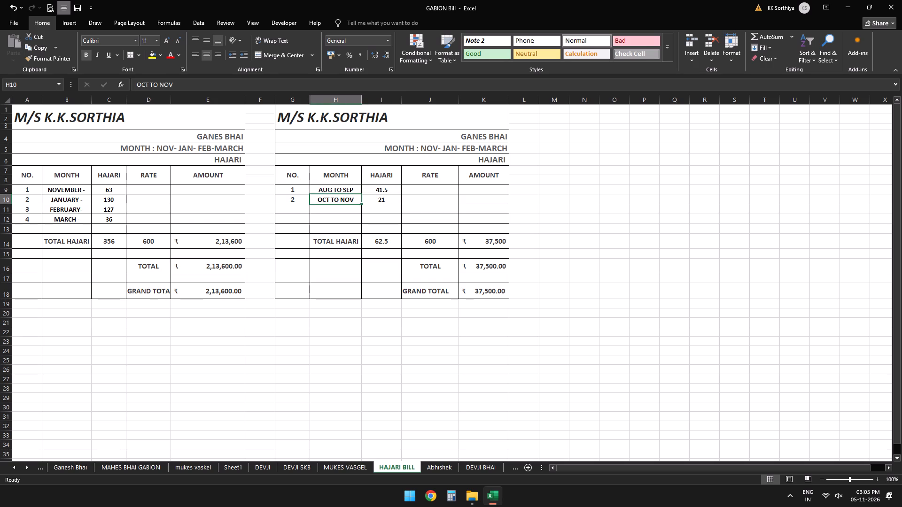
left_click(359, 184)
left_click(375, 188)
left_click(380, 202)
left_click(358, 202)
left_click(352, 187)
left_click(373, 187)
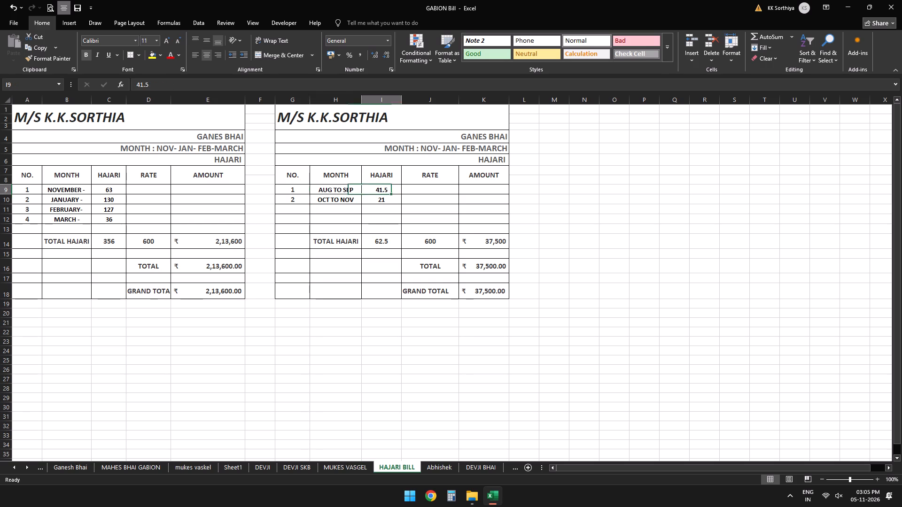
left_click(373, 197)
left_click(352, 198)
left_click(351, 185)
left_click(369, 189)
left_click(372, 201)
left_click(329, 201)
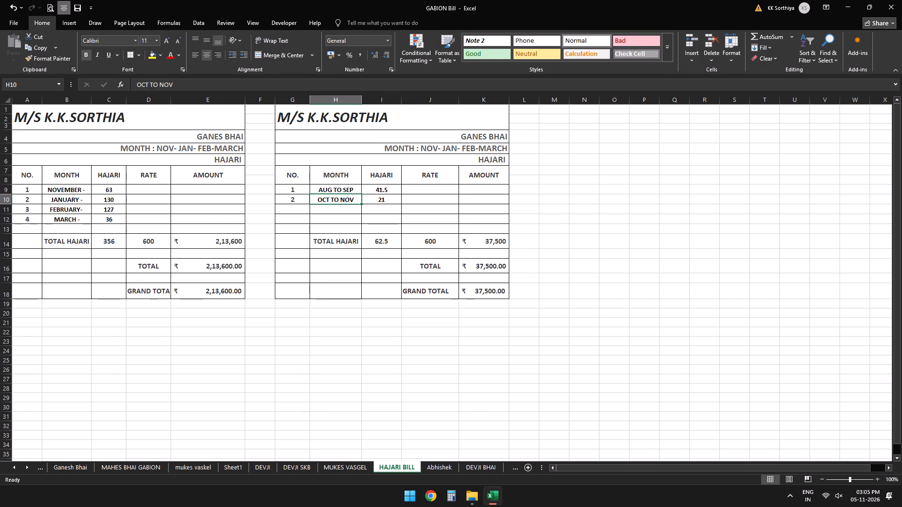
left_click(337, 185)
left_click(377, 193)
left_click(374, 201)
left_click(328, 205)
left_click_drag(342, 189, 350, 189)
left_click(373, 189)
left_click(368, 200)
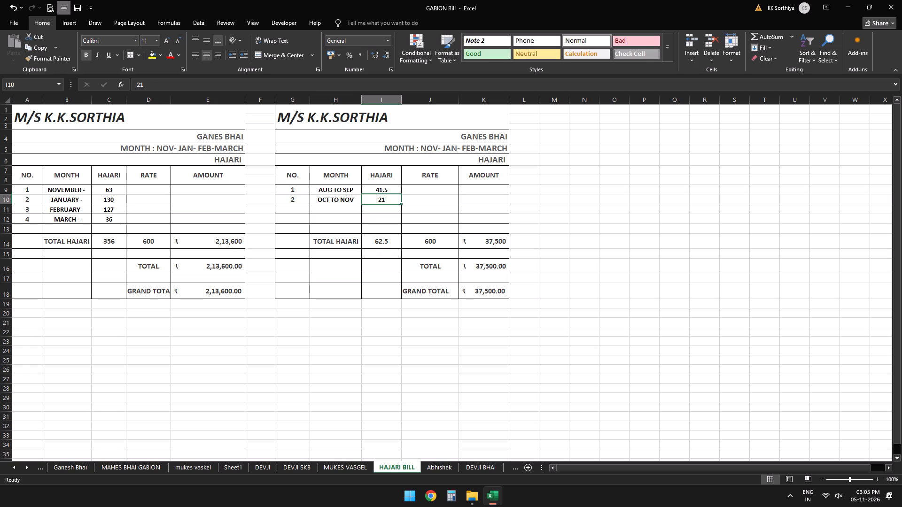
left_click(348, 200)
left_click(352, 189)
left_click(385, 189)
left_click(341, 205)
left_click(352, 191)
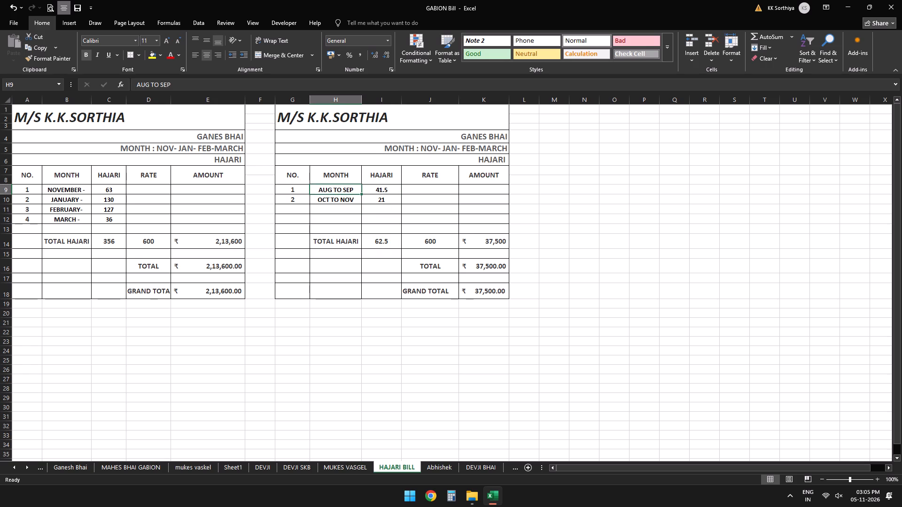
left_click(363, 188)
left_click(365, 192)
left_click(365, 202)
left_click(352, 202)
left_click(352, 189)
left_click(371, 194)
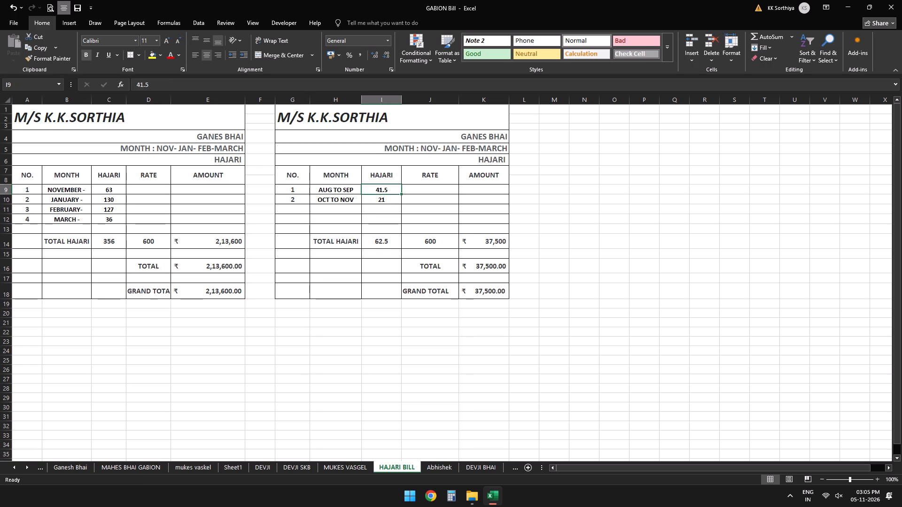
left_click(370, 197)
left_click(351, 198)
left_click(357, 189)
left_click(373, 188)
Return to the Ganesh Bhai sheet and review the line entries of the October gabion bill.
left_click(80, 469)
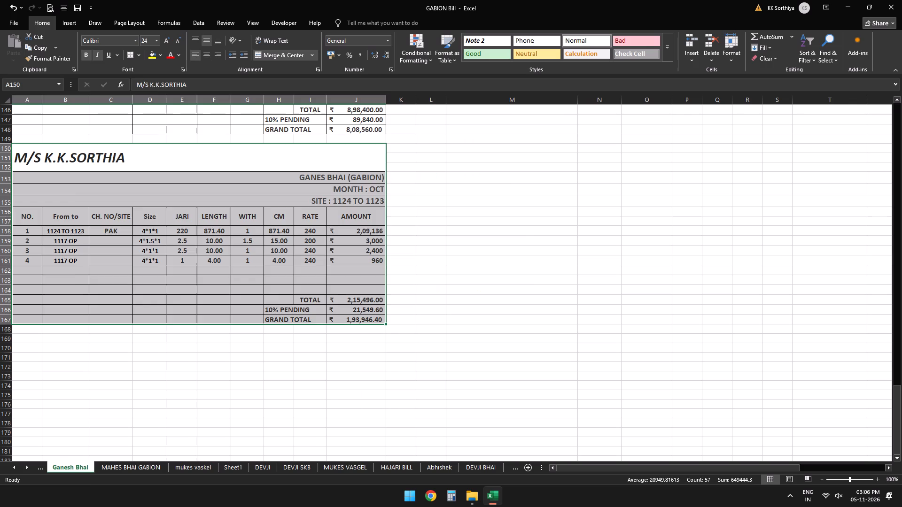
left_click(137, 247)
left_click(127, 263)
left_click(62, 239)
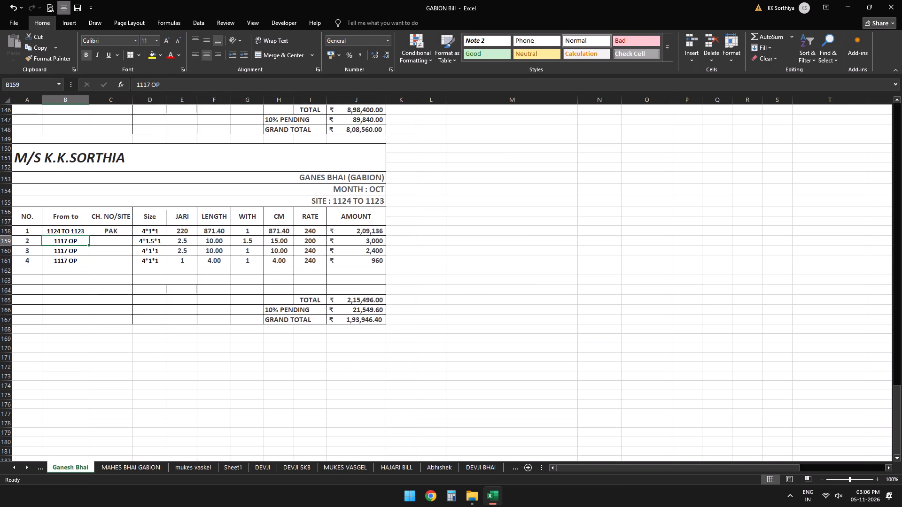
left_click(57, 265)
left_click(60, 242)
left_click(78, 227)
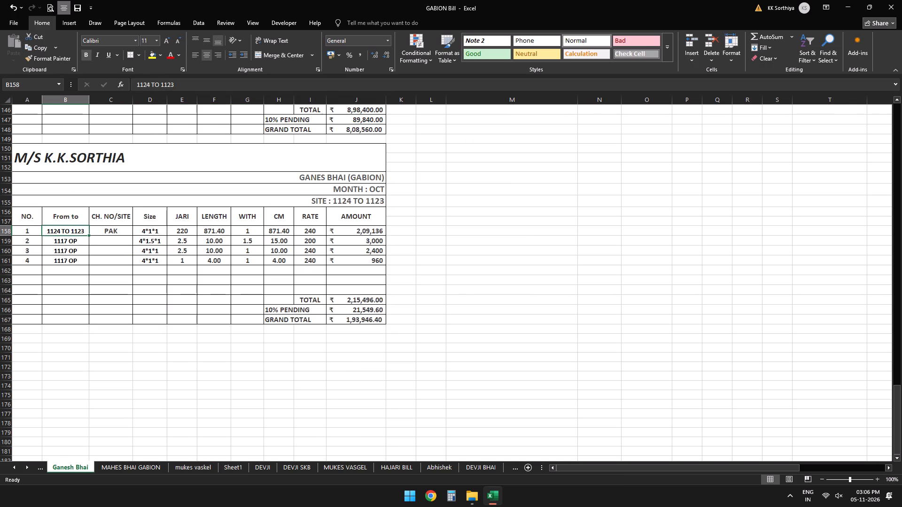
left_click(157, 234)
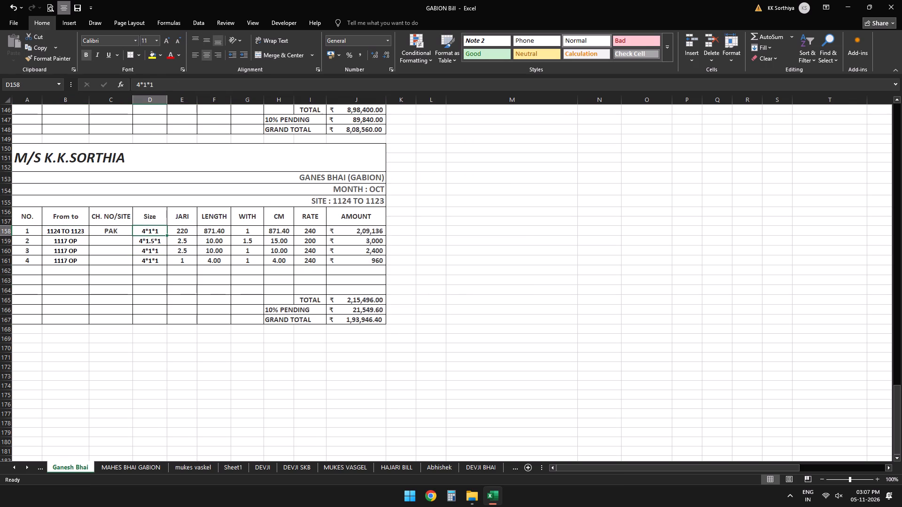
Check the total, 10% pending and grand total rows of the October gabion bill and their formulas.
left_click(351, 299)
left_click(304, 309)
left_click(306, 298)
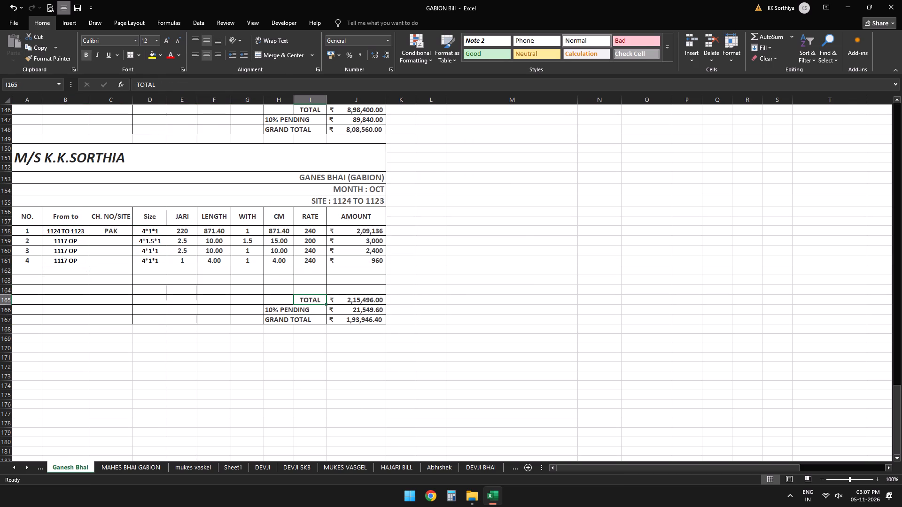
left_click(280, 311)
left_click(306, 300)
left_click(365, 302)
left_click(361, 308)
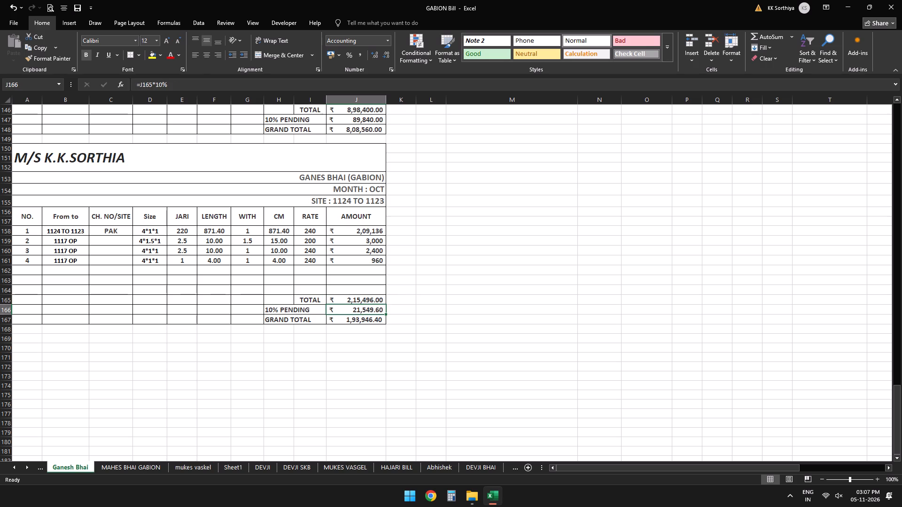
left_click(291, 320)
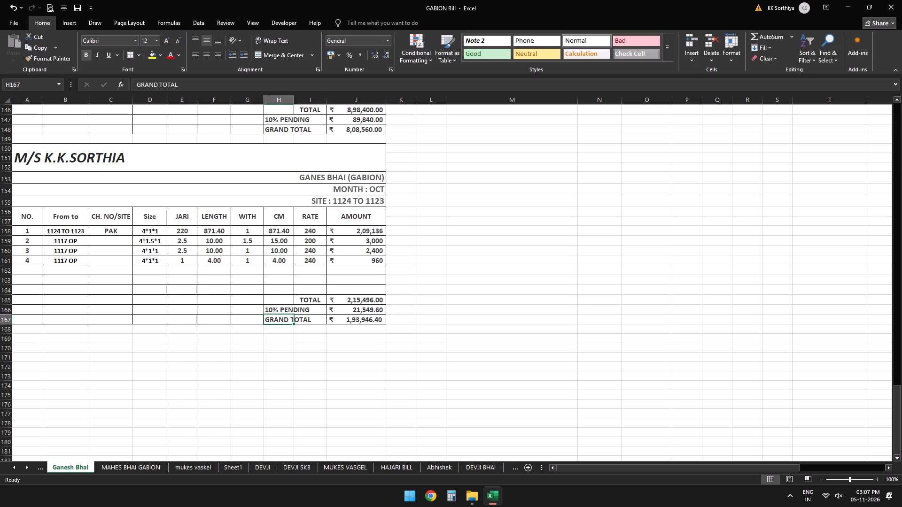
left_click(316, 323)
left_click(365, 319)
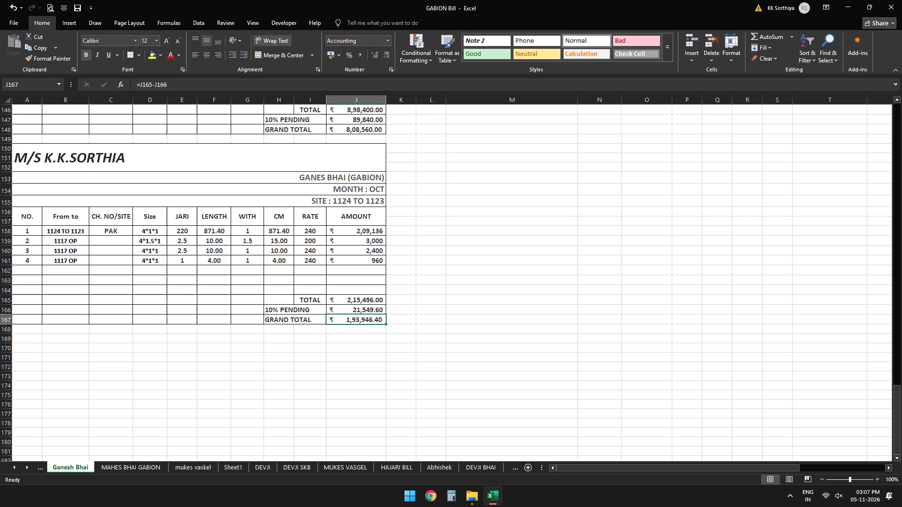
left_click(311, 300)
left_click(361, 299)
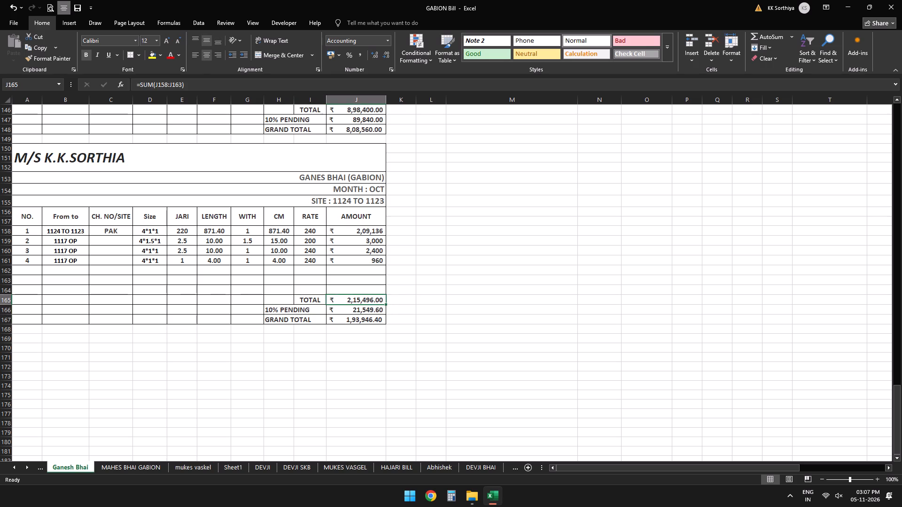
scroll(179, 303, "up", 2)
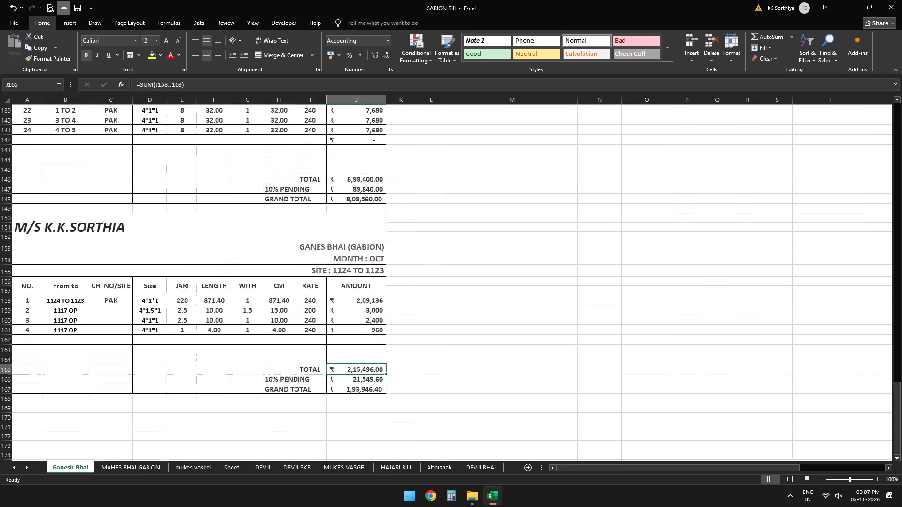
scroll(177, 287, "down", 2)
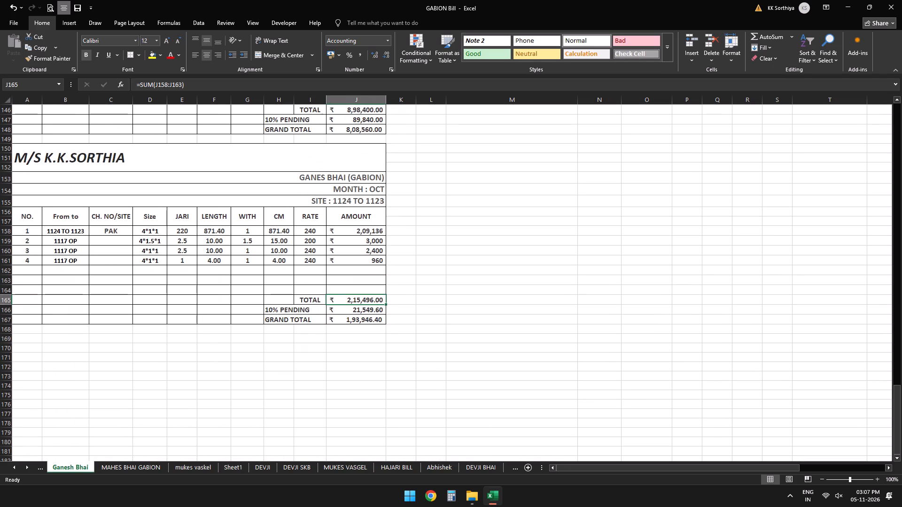
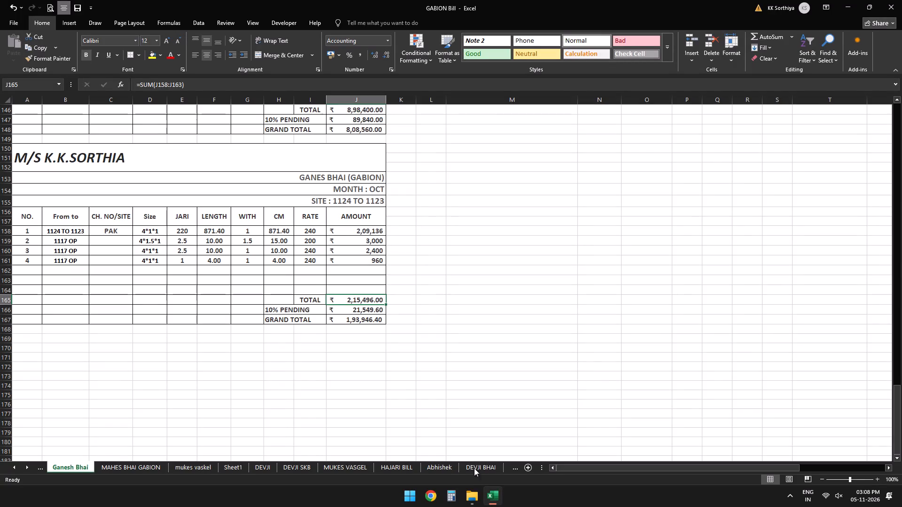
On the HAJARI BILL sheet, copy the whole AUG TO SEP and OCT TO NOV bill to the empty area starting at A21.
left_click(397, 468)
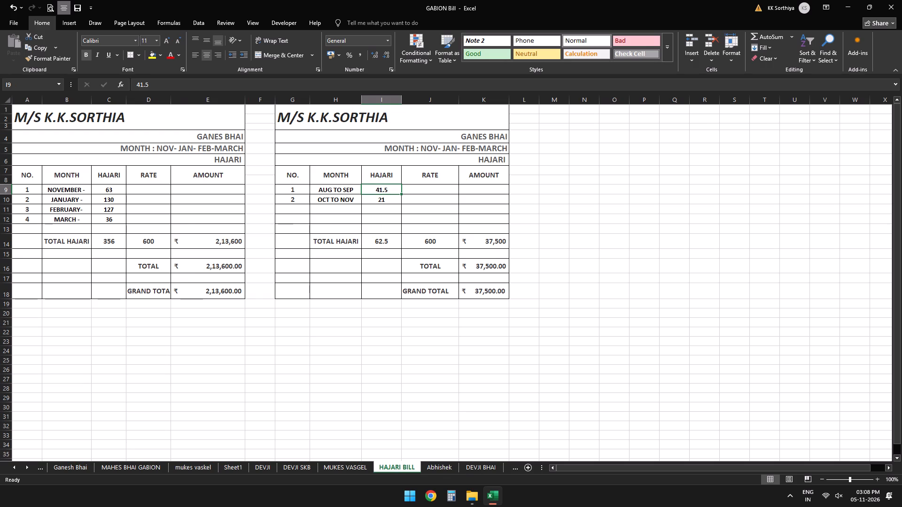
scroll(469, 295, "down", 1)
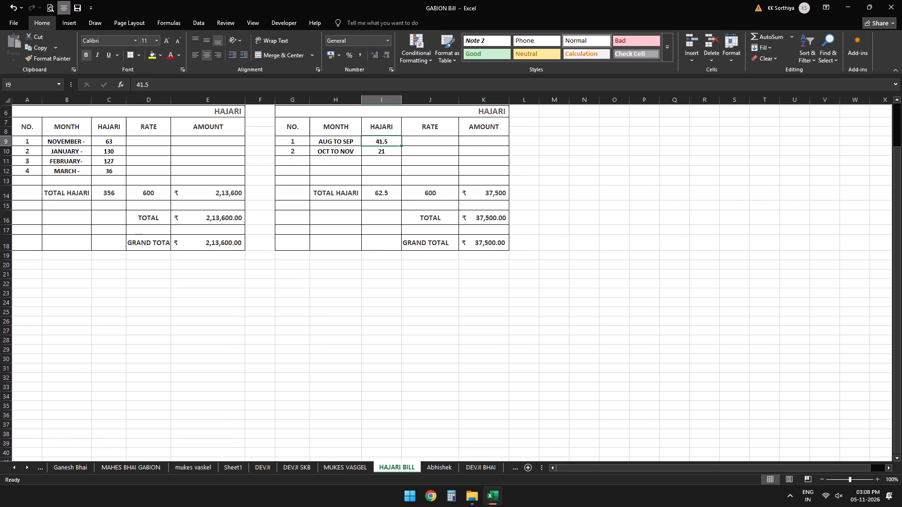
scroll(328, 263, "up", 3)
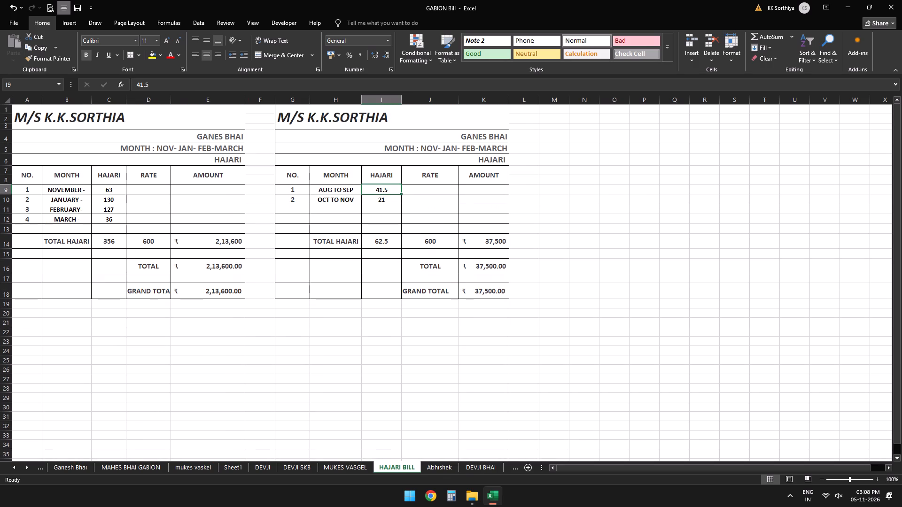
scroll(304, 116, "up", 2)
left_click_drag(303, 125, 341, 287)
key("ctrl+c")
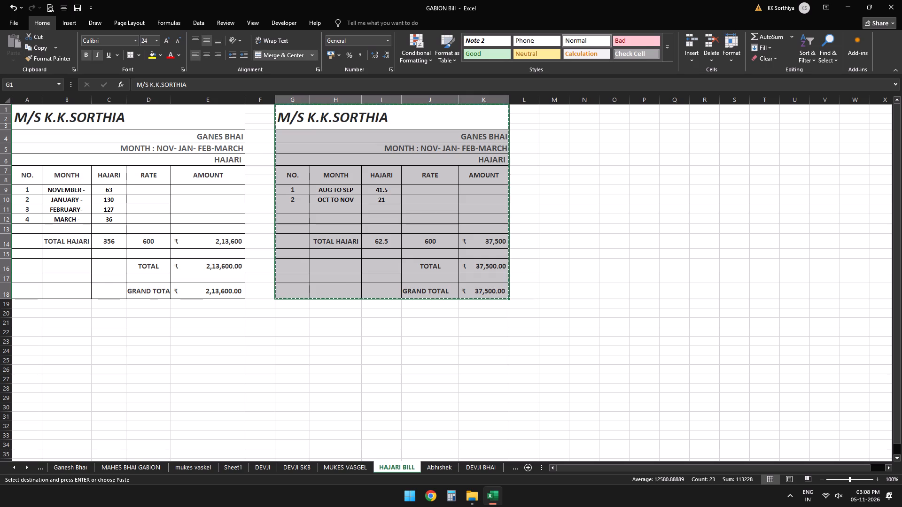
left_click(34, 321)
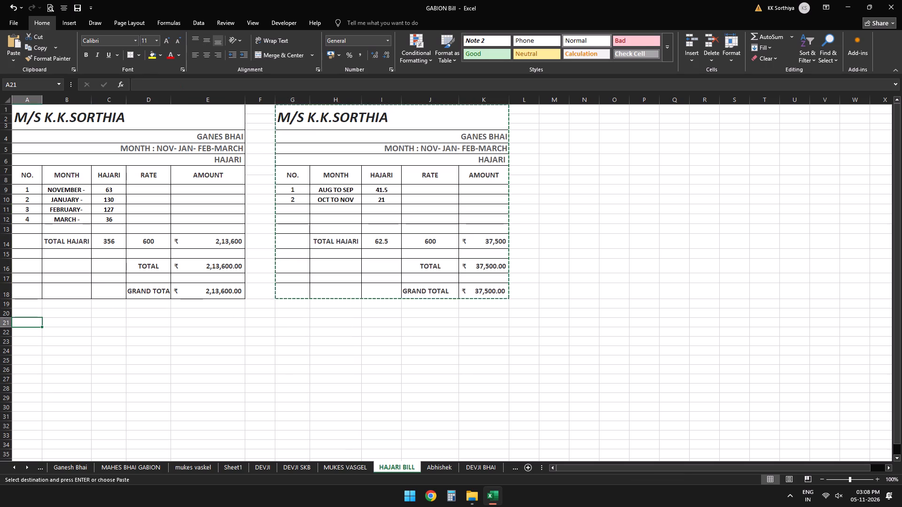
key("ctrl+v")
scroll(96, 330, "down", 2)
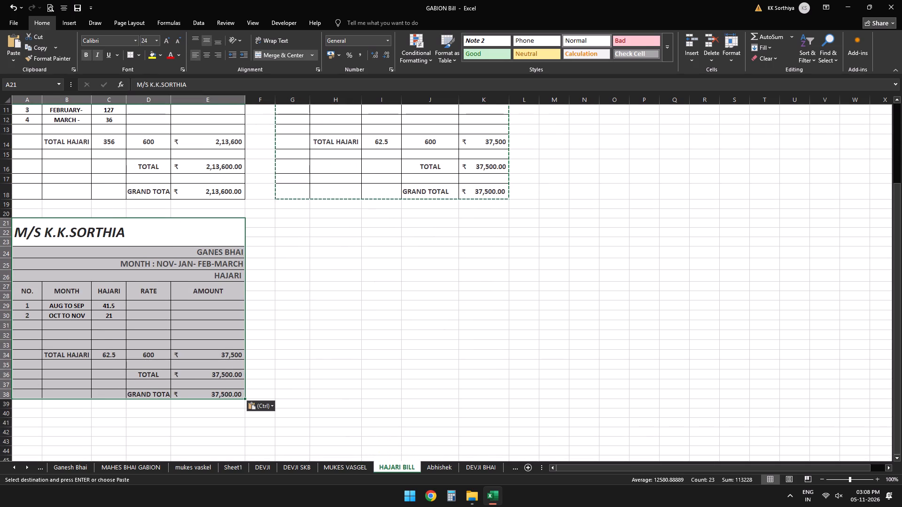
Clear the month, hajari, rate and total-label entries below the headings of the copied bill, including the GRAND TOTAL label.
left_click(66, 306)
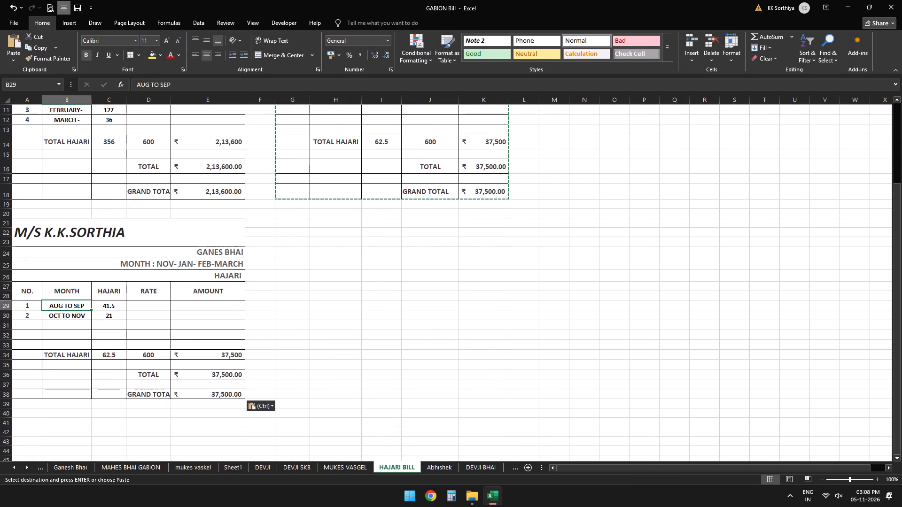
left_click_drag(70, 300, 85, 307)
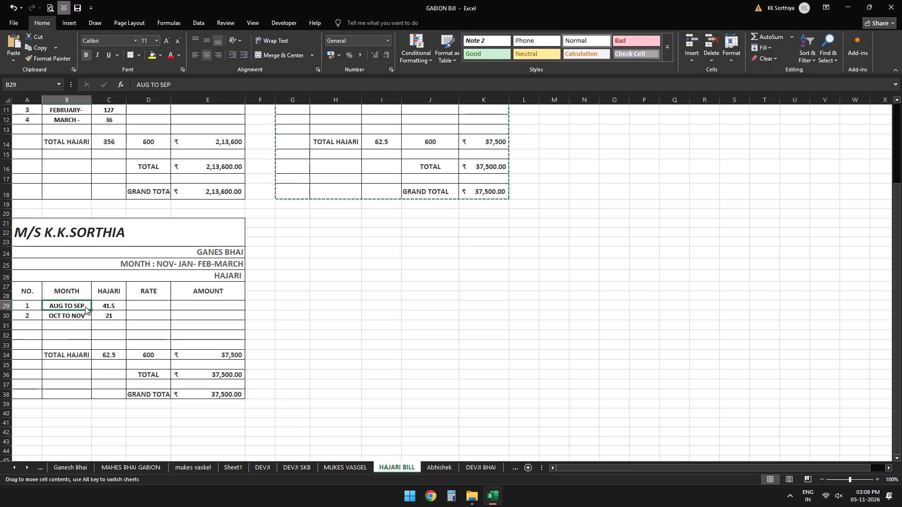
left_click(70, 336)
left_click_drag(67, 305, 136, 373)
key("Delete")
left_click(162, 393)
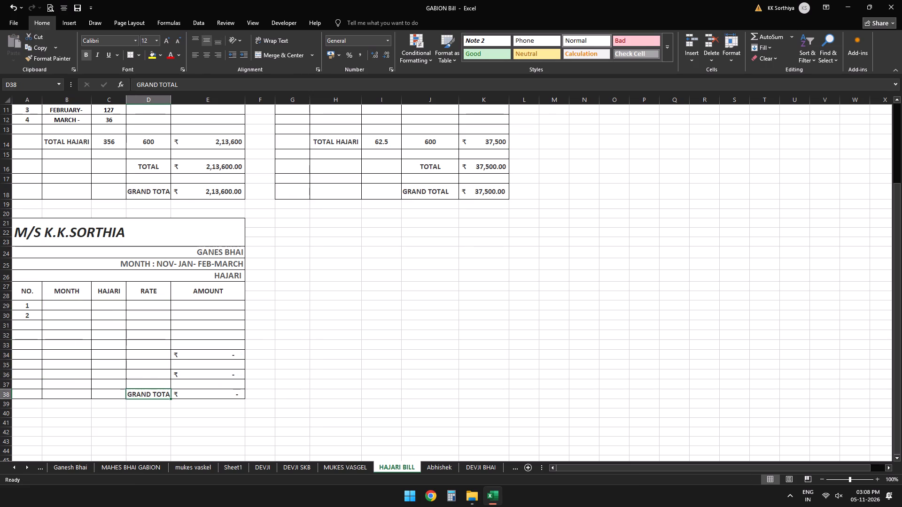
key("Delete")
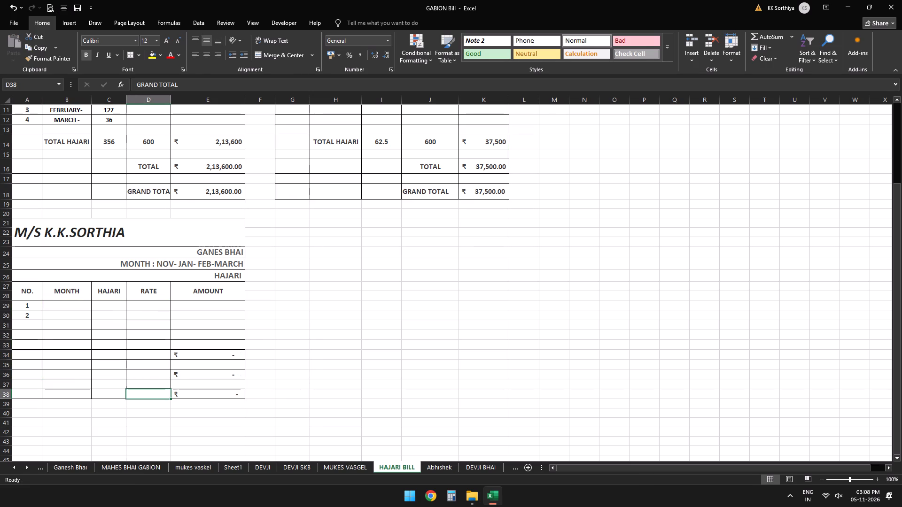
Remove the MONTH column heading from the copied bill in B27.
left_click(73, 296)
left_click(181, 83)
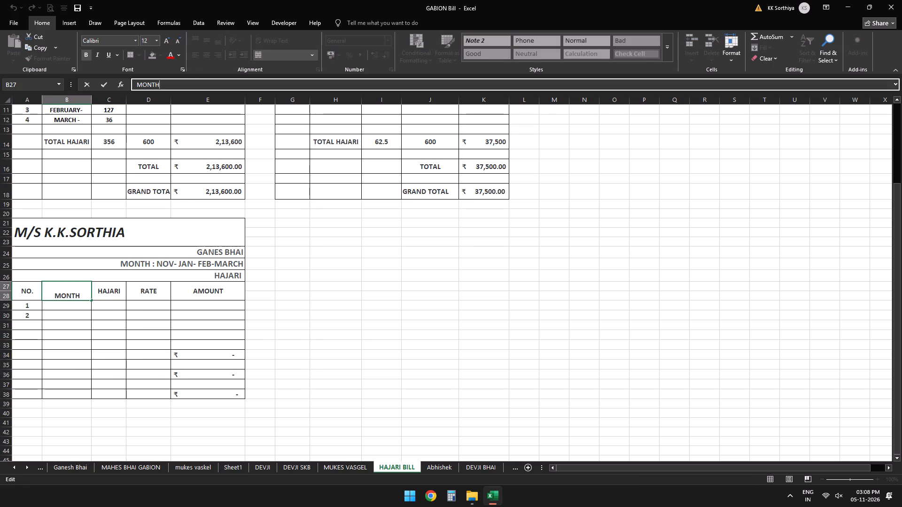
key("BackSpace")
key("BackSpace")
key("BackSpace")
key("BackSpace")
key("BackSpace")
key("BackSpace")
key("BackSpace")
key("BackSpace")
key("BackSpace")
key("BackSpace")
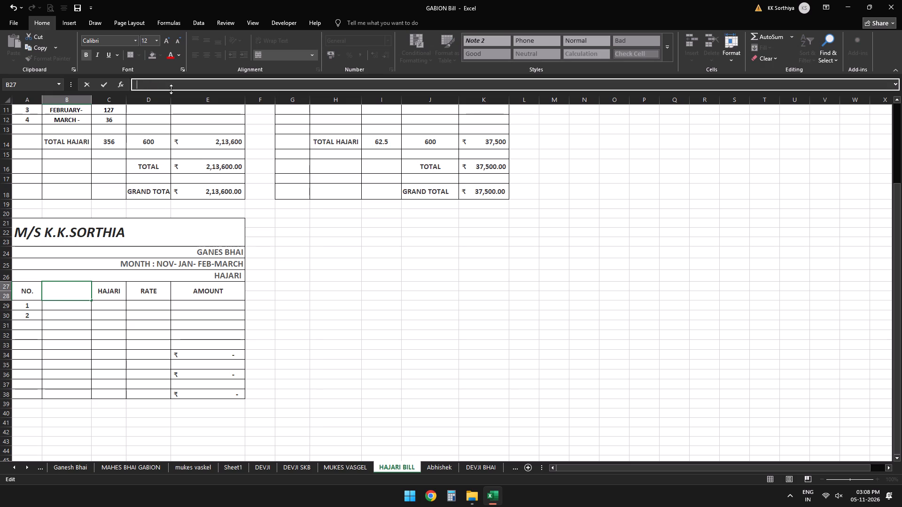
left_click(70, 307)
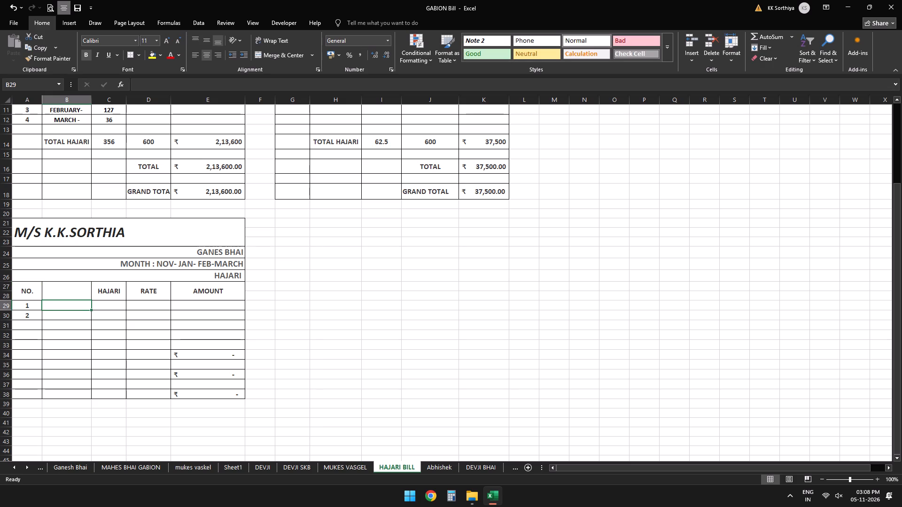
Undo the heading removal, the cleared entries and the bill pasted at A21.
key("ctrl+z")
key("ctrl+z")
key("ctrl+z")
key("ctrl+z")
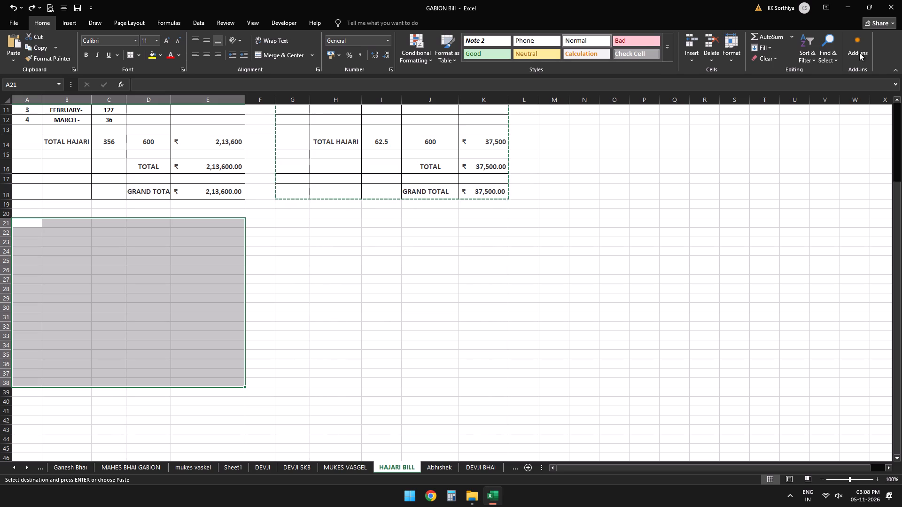
Open OCT BILL 10-26 from the 10. OCTOBER-2026 folder, examine its HAJARI BILL, REHMAN, SAGAR 2 and SAGAR BHAI layouts, and close it.
left_click(856, 0)
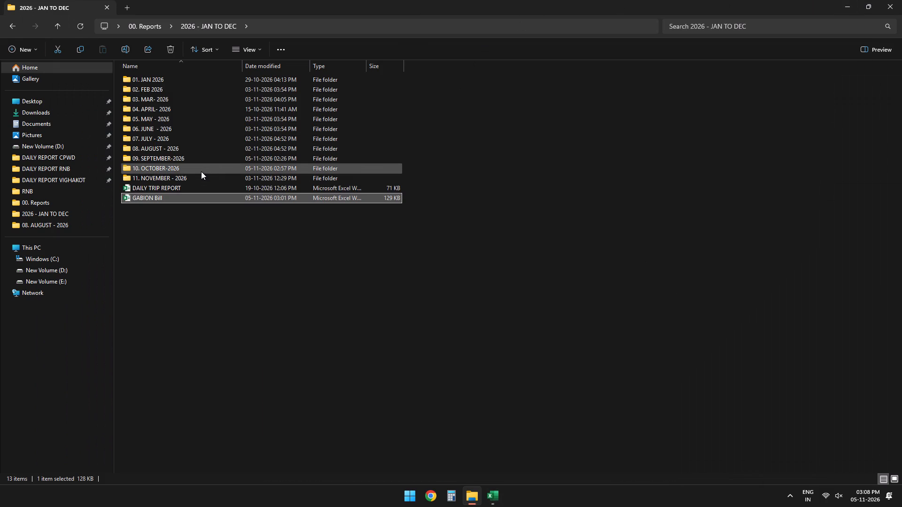
double_click(201, 172)
double_click(188, 128)
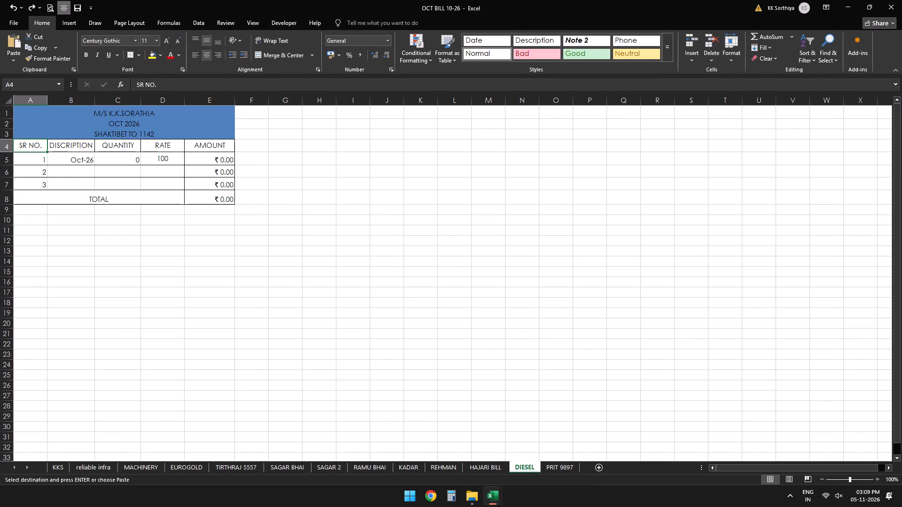
left_click(480, 468)
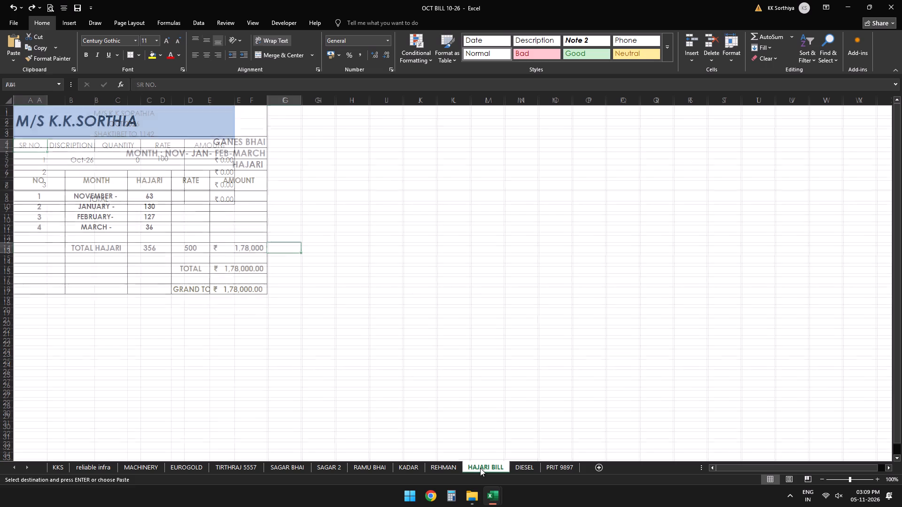
double_click(456, 473)
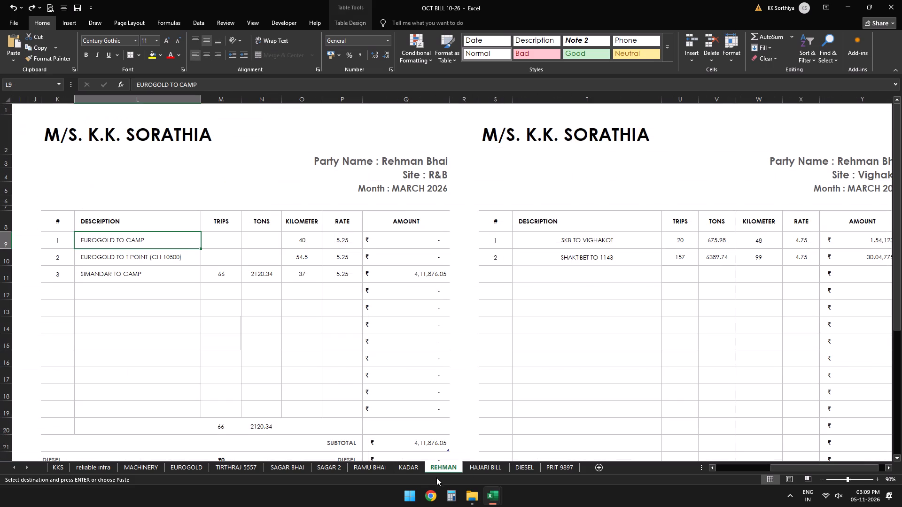
left_click_drag(347, 465, 341, 465)
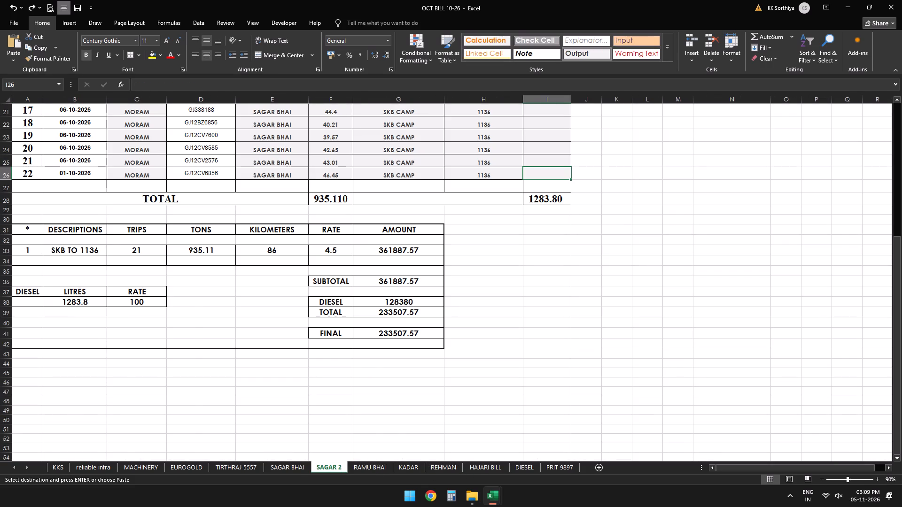
left_click(295, 468)
left_click_drag(50, 134, 134, 428)
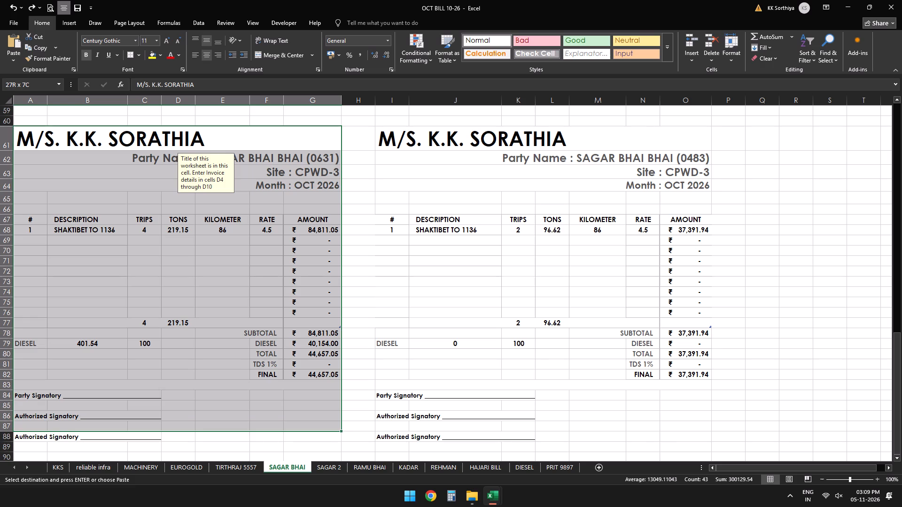
left_click_drag(134, 428, 134, 432)
left_click(901, 0)
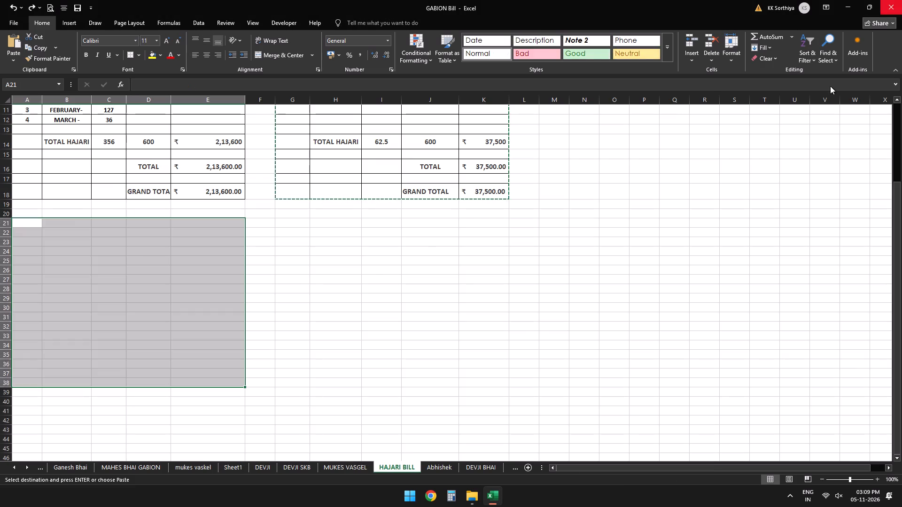
Copy the AUG TO SEP and OCT TO NOV hajari bill to the empty area starting at M1 of the same sheet.
scroll(403, 299, "up", 3)
left_click_drag(291, 116, 301, 163)
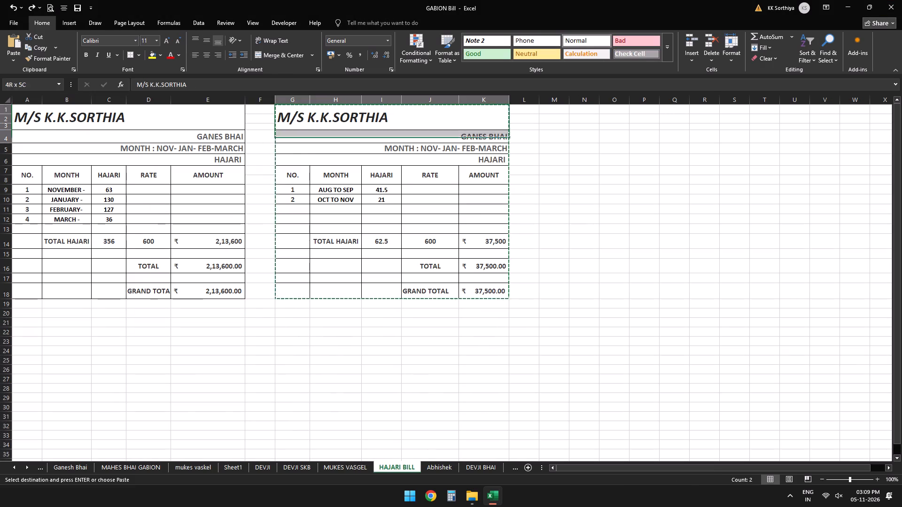
left_click_drag(301, 163, 342, 292)
key("ctrl+c")
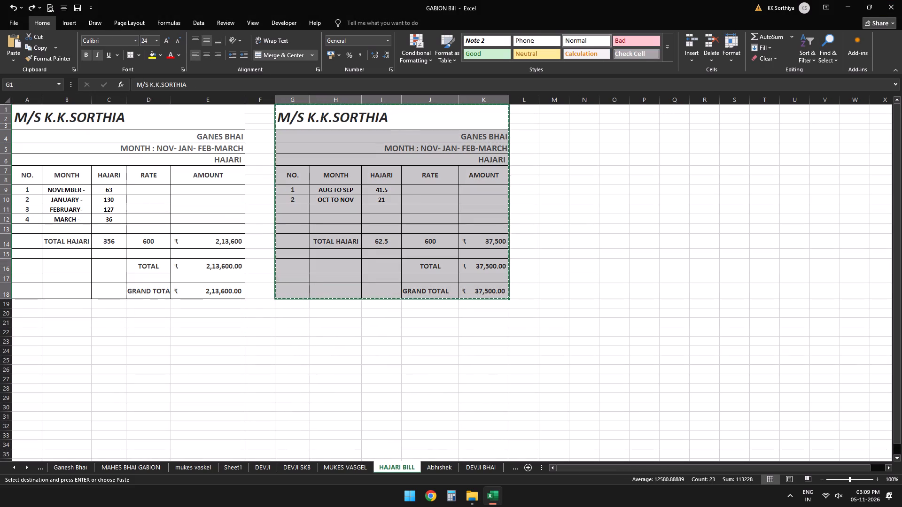
left_click(560, 111)
key("ctrl+v")
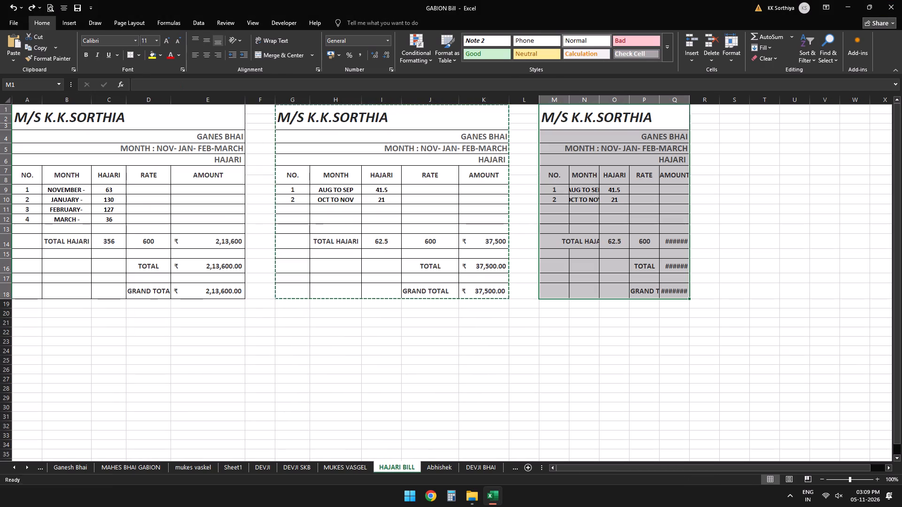
Widen the MONTH column (N) of the new bill copy so its entries fit.
left_click(568, 98)
left_click(577, 100)
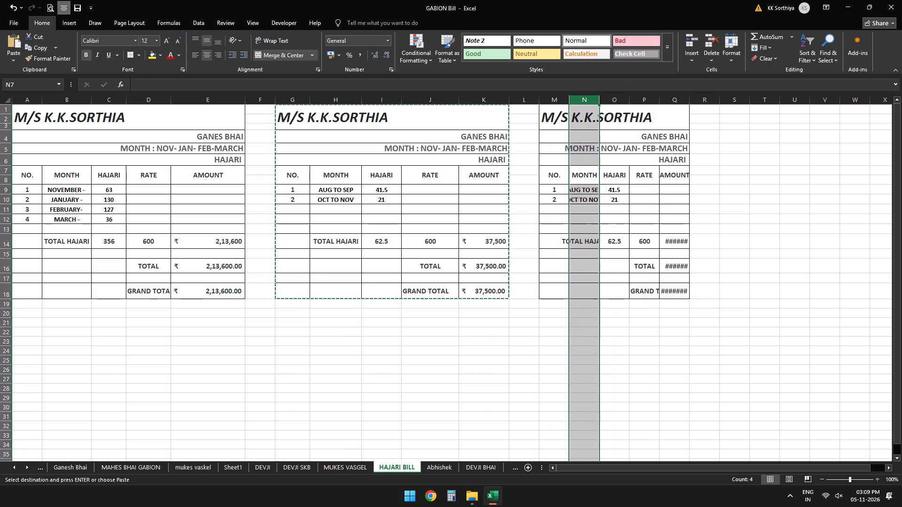
left_click_drag(600, 103, 635, 99)
Delete the HAJARI column from the new bill copy and try to clear the whole RATE column.
left_click(647, 97)
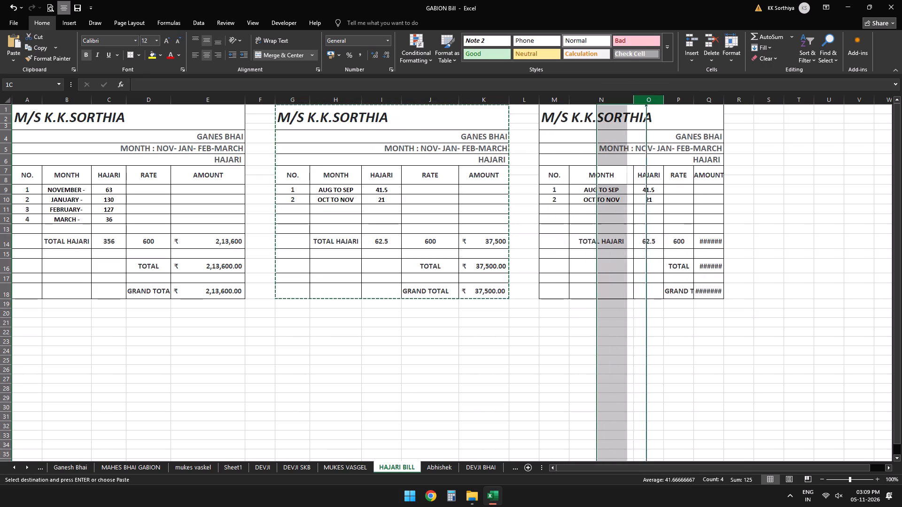
right_click(655, 98)
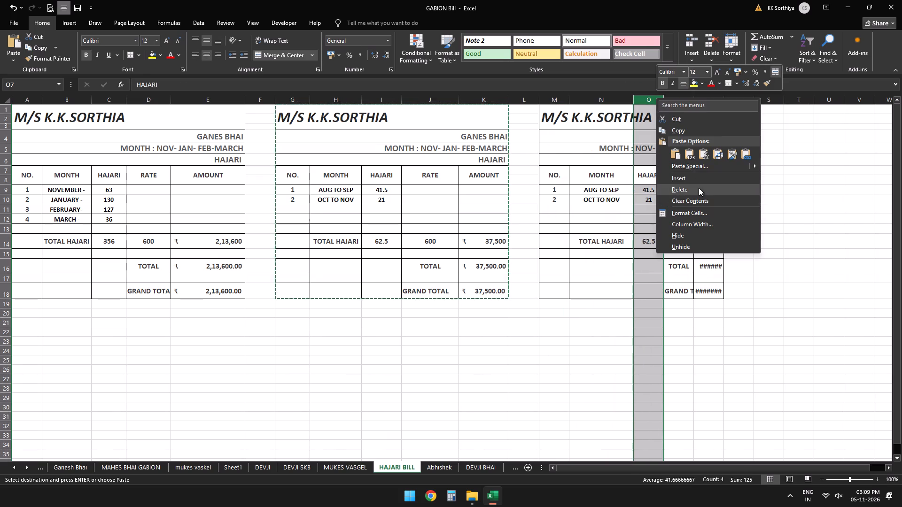
left_click(699, 188)
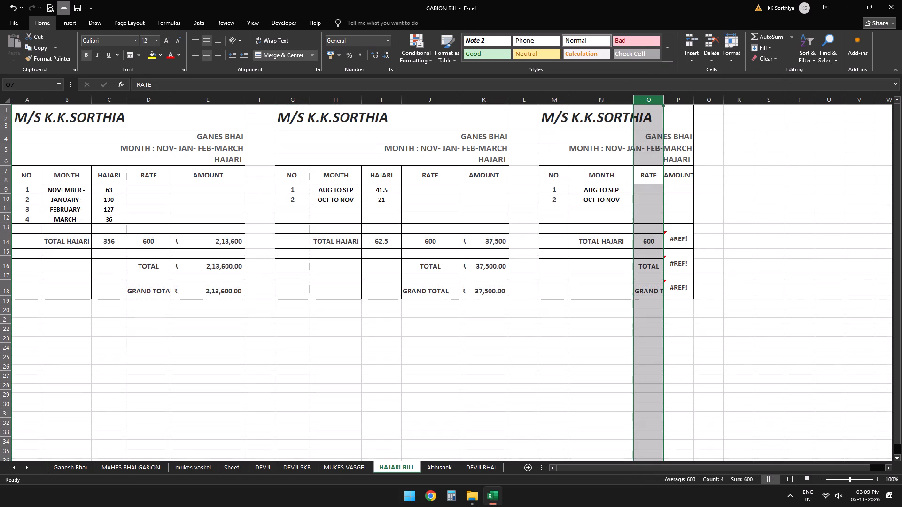
key("Delete")
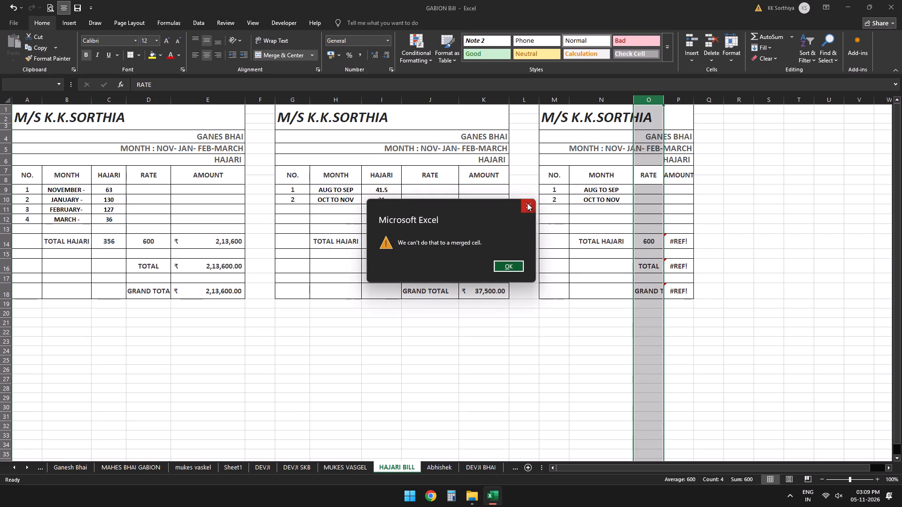
left_click(527, 203)
Clear the 600 rate, the TOTAL and GRAND TOTAL labels, and the TOTAL HAJARI amount formula from the new bill copy.
left_click(679, 242)
left_click(638, 246)
key("Delete")
left_click(648, 264)
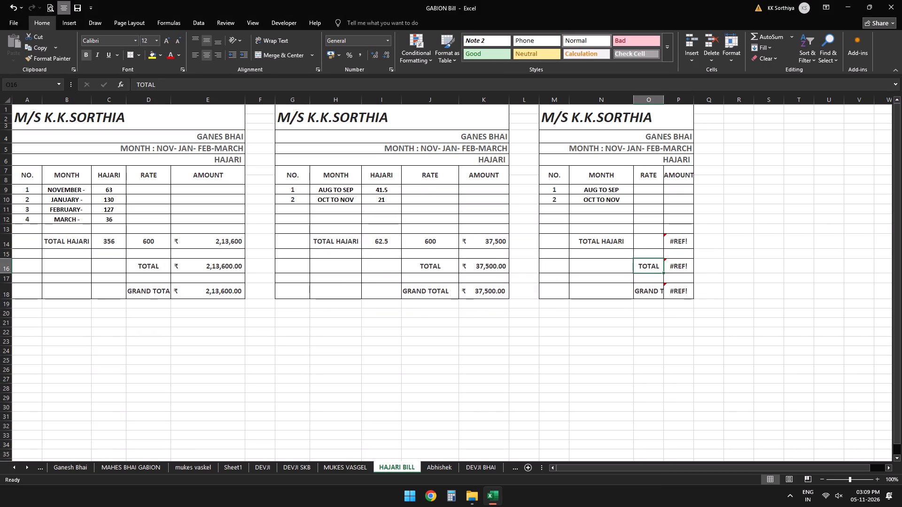
key("Delete")
left_click(652, 297)
key("Delete")
left_click(686, 244)
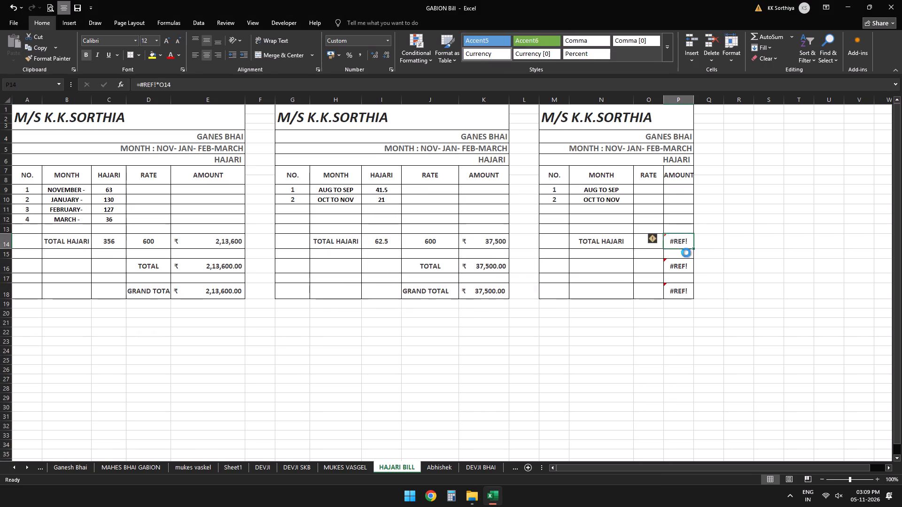
key("Delete")
Widen the AMOUNT column (P) of the new bill copy.
left_click(684, 264)
left_click(674, 104)
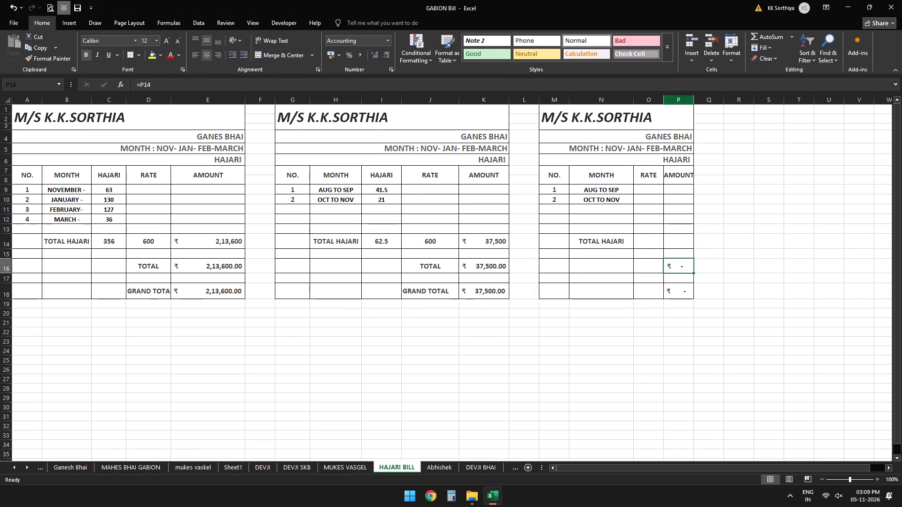
left_click_drag(692, 99, 728, 99)
Clear the total and grand total amount formulas in P16 and P18 of the new bill copy.
left_click(707, 261)
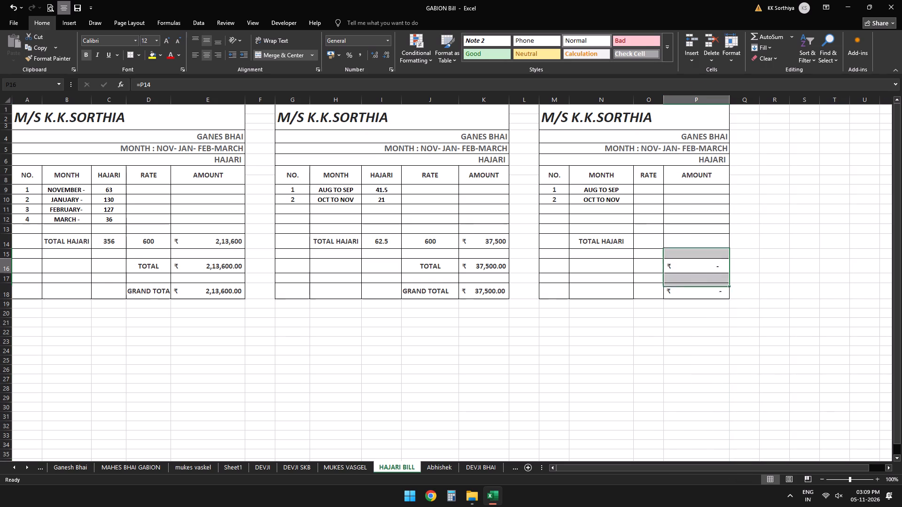
key("Delete")
left_click(707, 294)
key("Delete")
Undo the clearing of the grand total amount in P18 of the new bill copy.
left_click(616, 242)
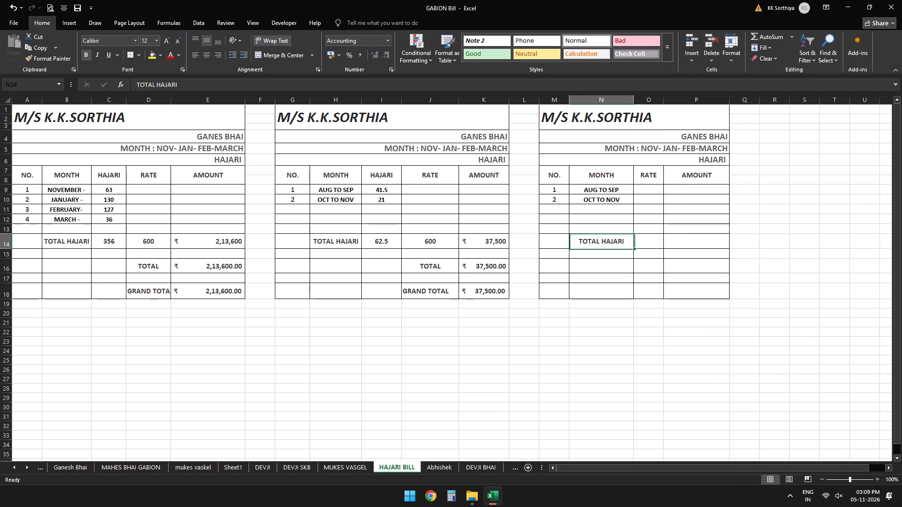
key("ctrl+z")
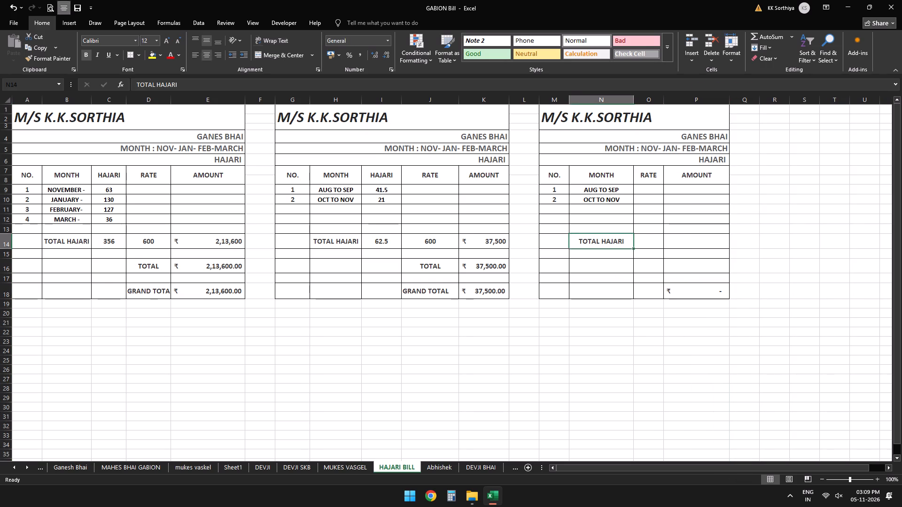
Undo all the edits to the new bill copy from column M onward, including the paste that created it.
key("ctrl+z")
key("ctrl+z")
key("ctrl+z")
key("ctrl+z")
key("ctrl+z")
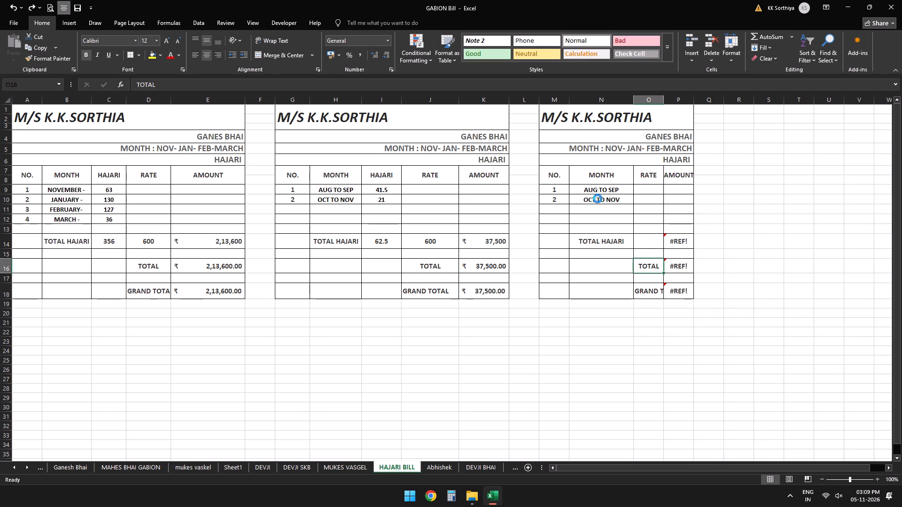
key("ctrl+z")
key("ctrl+z")
key("ctrl+z")
key("ctrl+z")
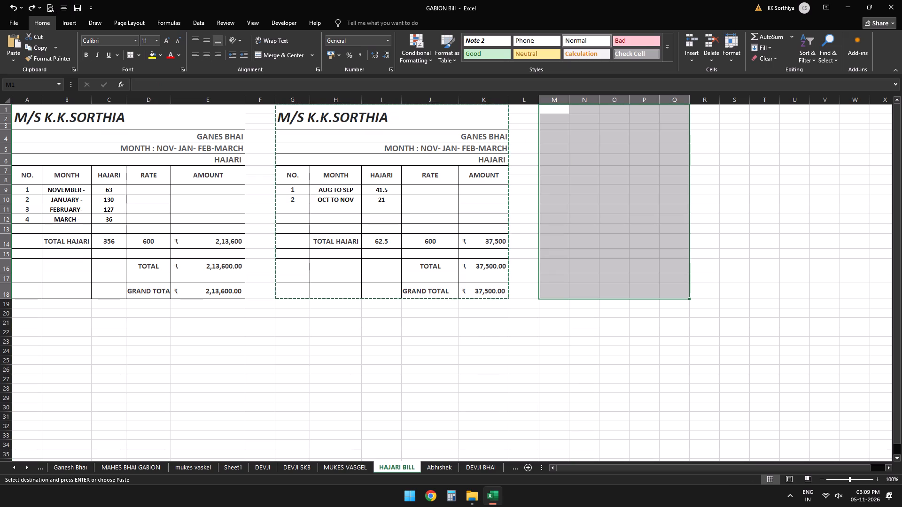
Paste the copied second hajari bill at A21, below the first bill.
left_click(21, 322)
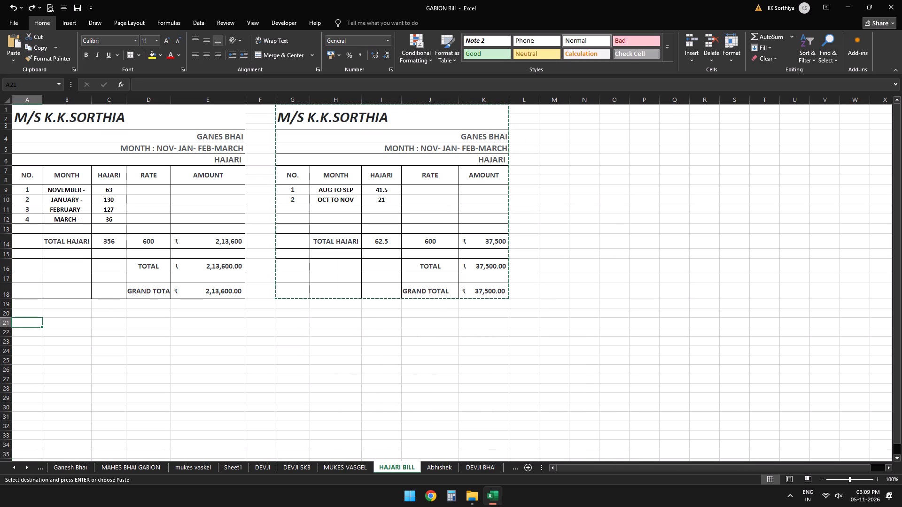
key("ctrl+v")
Clear the hajari, rate and total label cells C29:D38 and the month entries B29:B30 in the pasted bill.
scroll(50, 328, "down", 2)
left_click_drag(114, 304, 114, 313)
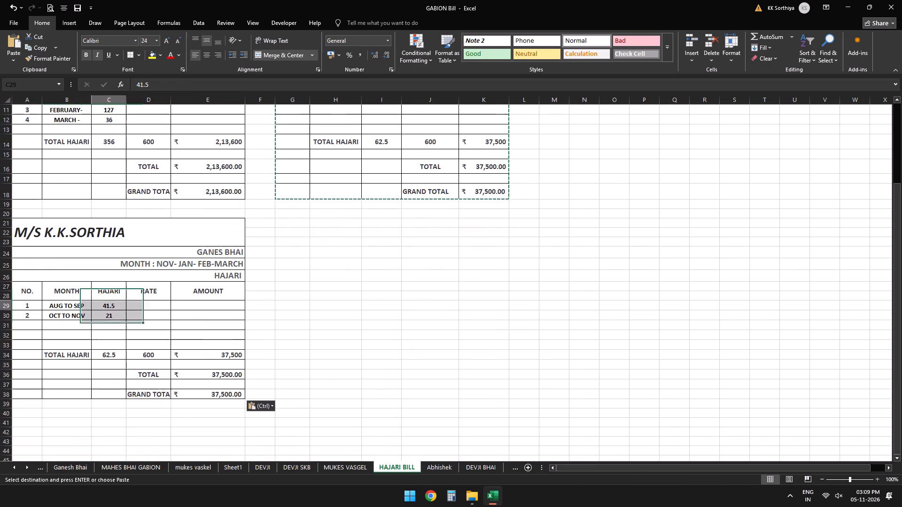
left_click_drag(114, 313, 155, 392)
key("Delete")
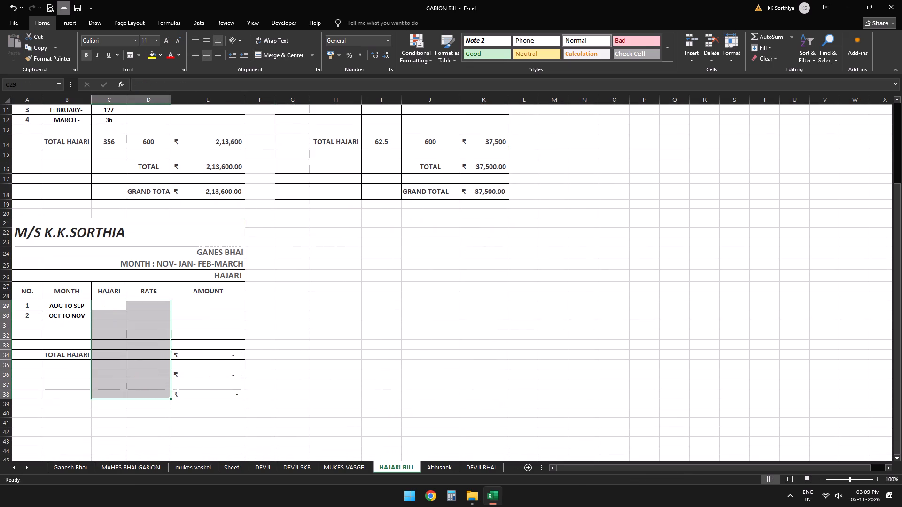
left_click_drag(70, 303, 73, 315)
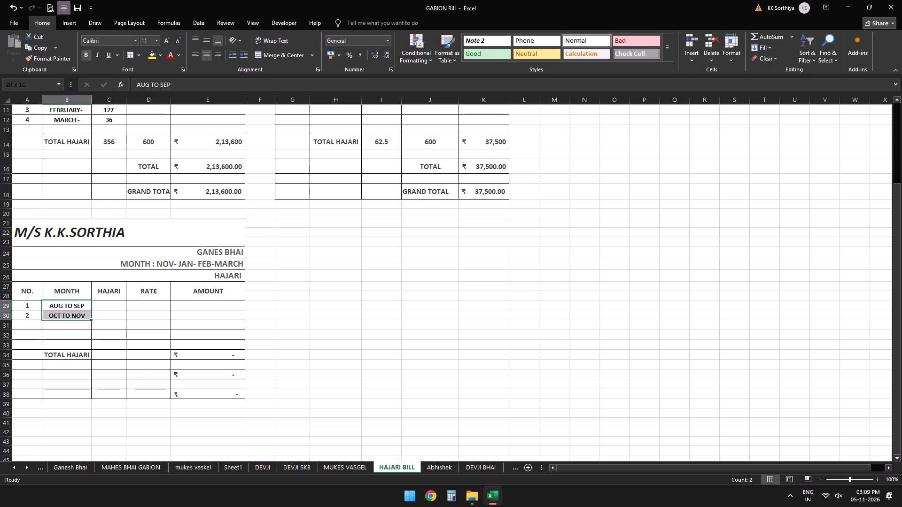
left_click_drag(73, 315, 73, 316)
key("Delete")
Change the MONTH heading in B27 of the new bill to MATRIAL.
left_click(75, 284)
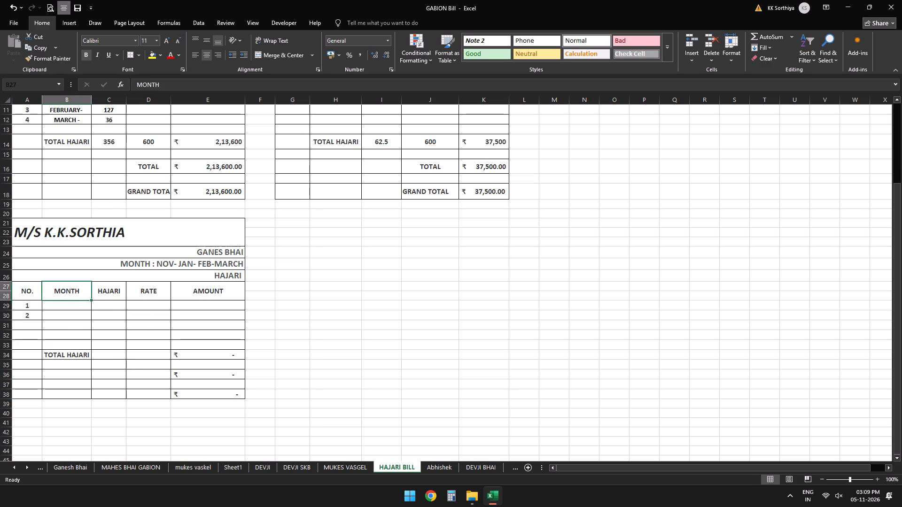
left_click(176, 93)
left_click(176, 85)
key("BackSpace")
key("BackSpace")
key("BackSpace")
key("BackSpace")
key("BackSpace")
key("BackSpace")
key("BackSpace")
key("BackSpace")
key("BackSpace")
key("BackSpace")
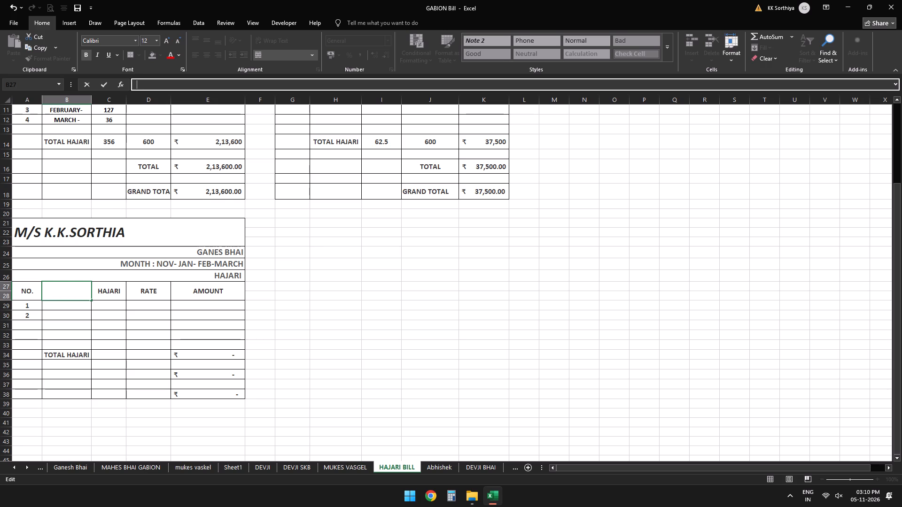
type("MATAR")
key("BackSpace")
key("BackSpace")
key("BackSpace")
key("BackSpace")
key("BackSpace")
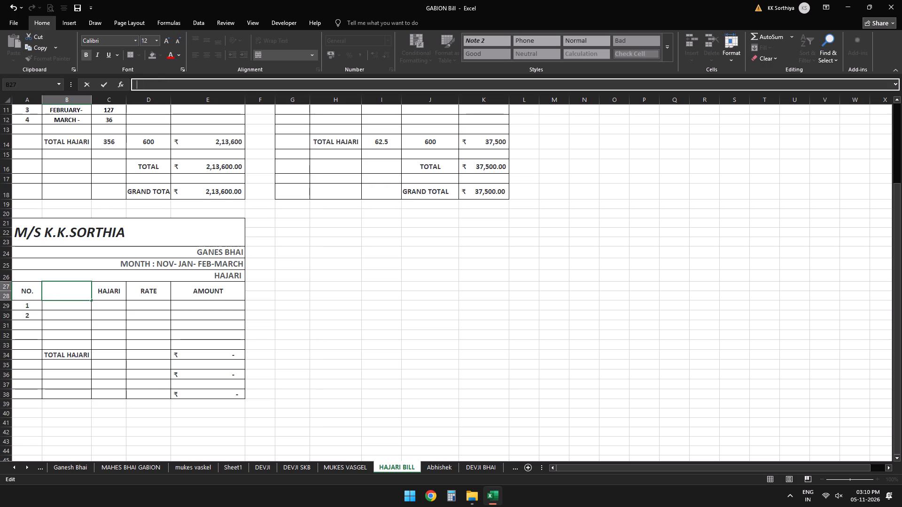
type("MATRI")
key("a")
key("l")
key("Return")
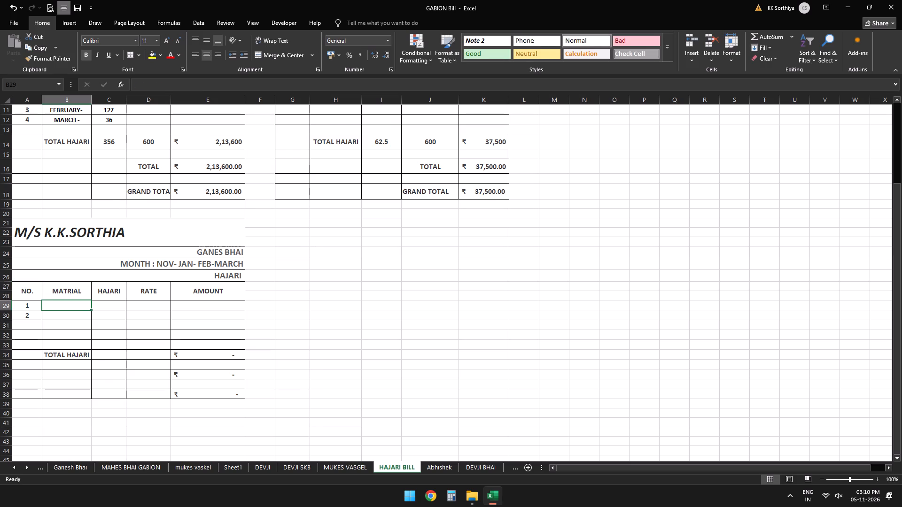
Enter 10 GAN as the first material in B29.
type("10")
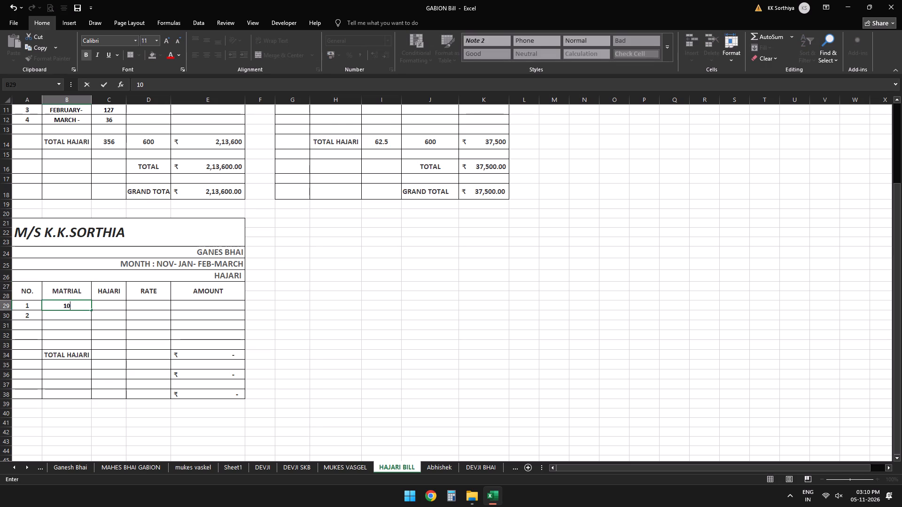
key("space")
type("GAN")
key("space")
key("Right")
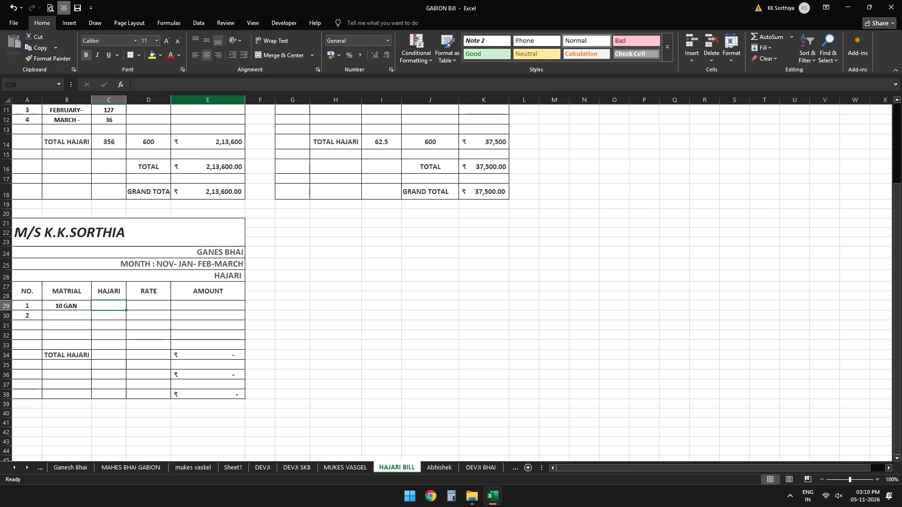
Change the HAJARI column heading in C27 of the new bill to QUT.
left_click(117, 290)
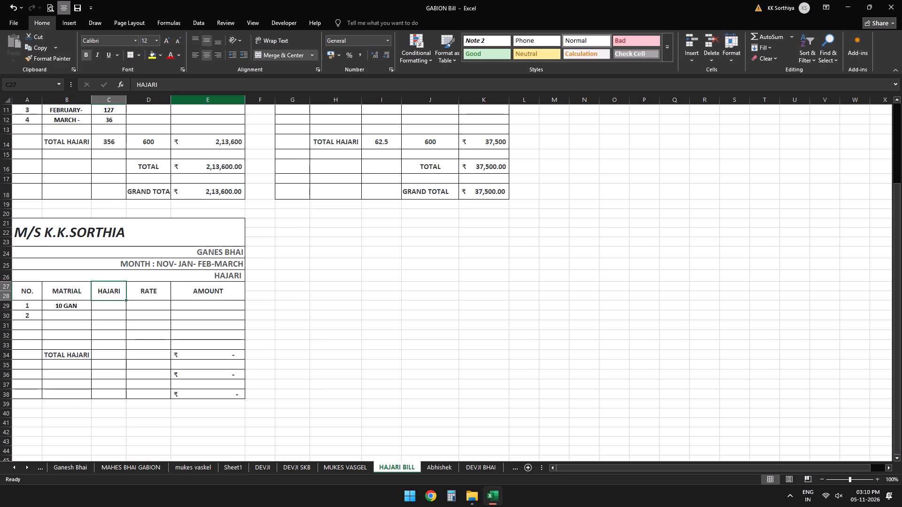
left_click(179, 81)
key("BackSpace")
key("BackSpace")
key("BackSpace")
key("BackSpace")
key("BackSpace")
key("BackSpace")
key("BackSpace")
key("BackSpace")
key("BackSpace")
key("BackSpace")
key("BackSpace")
key("BackSpace")
key("BackSpace")
key("BackSpace")
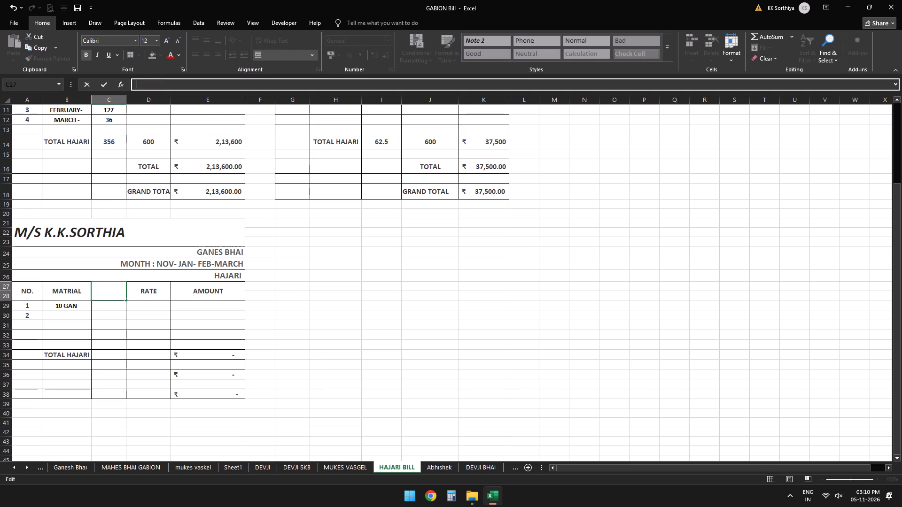
key("o")
key("q")
key("equal")
key("BackSpace")
key("BackSpace")
key("BackSpace")
key("q")
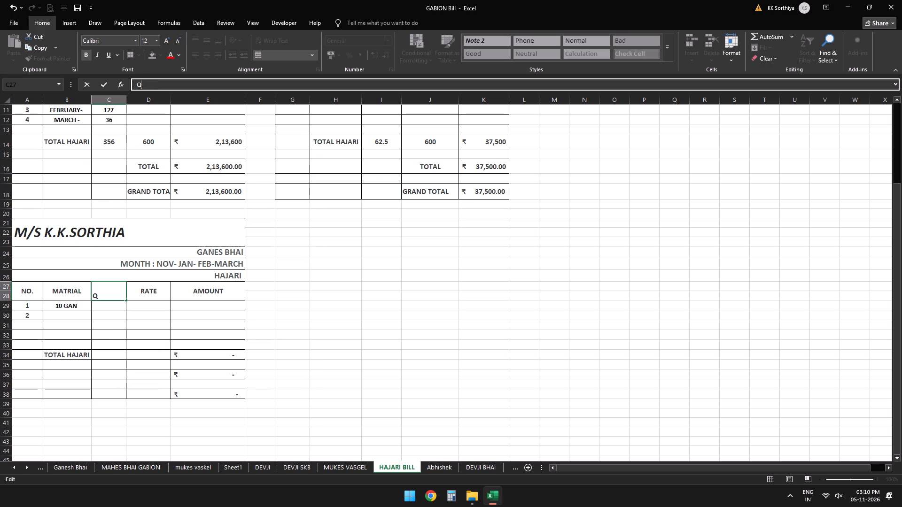
type("OT")
key("BackSpace")
key("BackSpace")
type("UT")
key("Return")
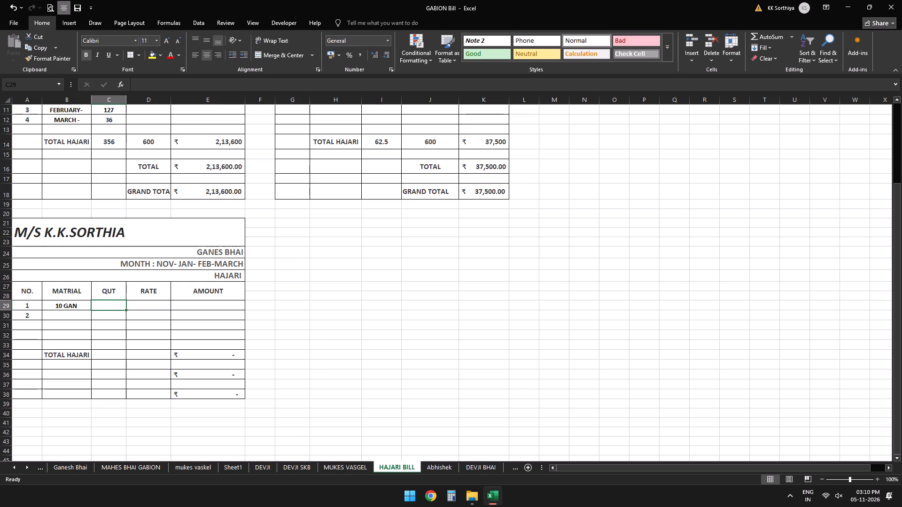
Enter quantity 10 and rate 750 for the first material in row 29.
type("10")
key("Right")
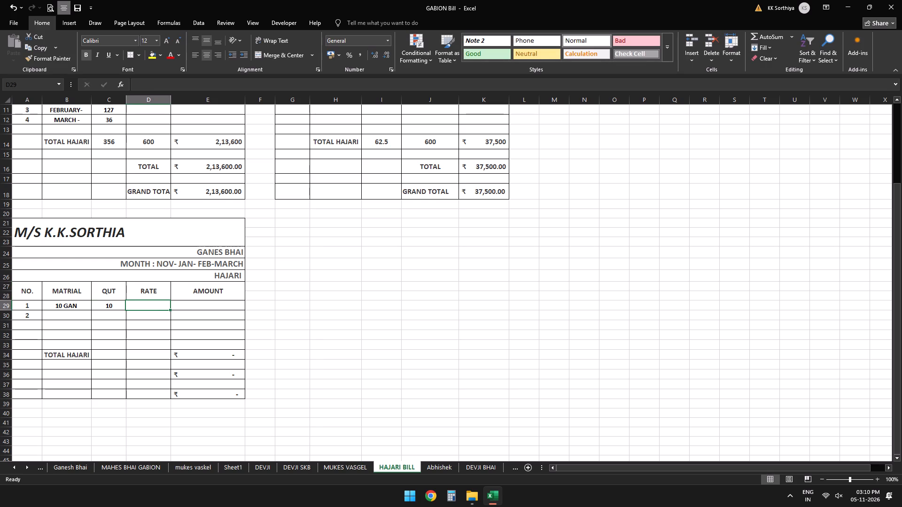
type("750")
key("Right")
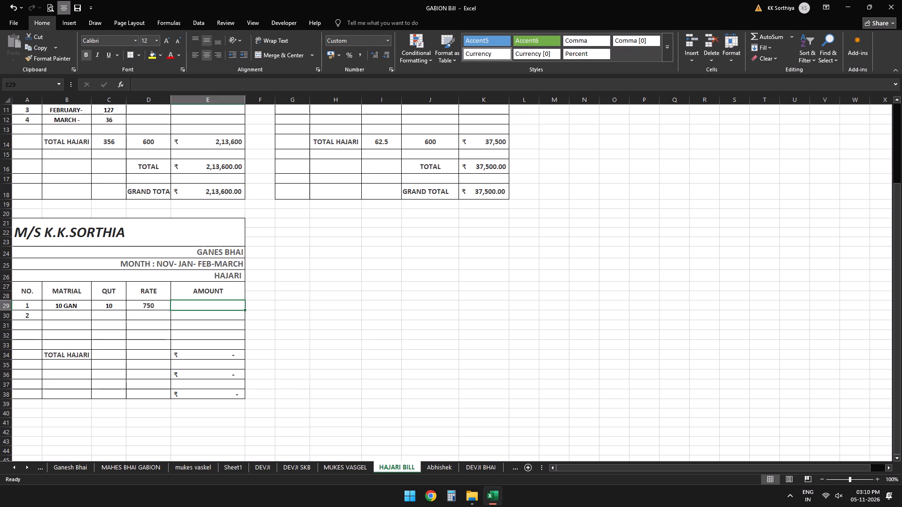
Enter a formula in E29 multiplying the quantity in C29 by the rate in D29.
key("equal")
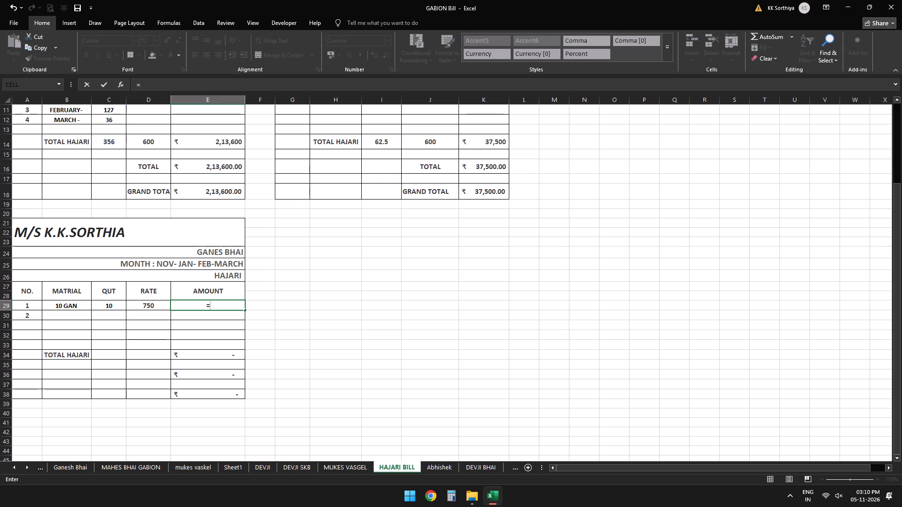
key("Left")
key("Left")
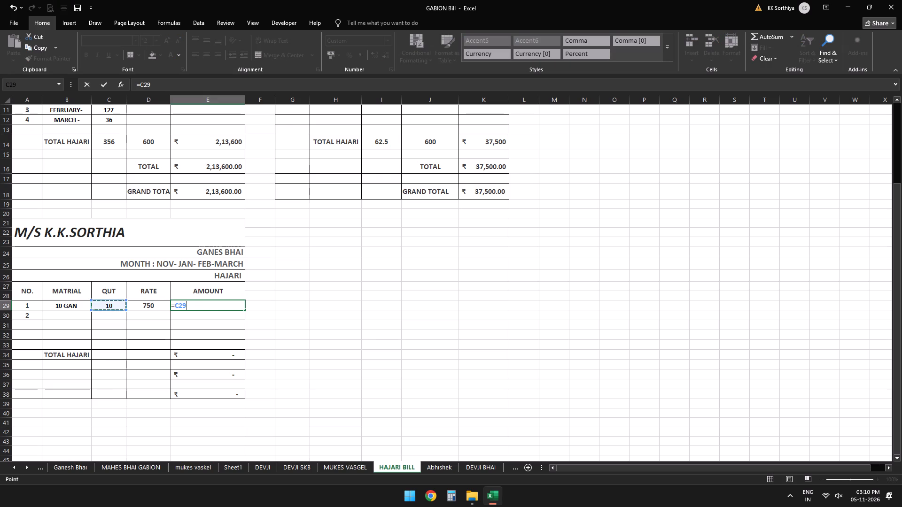
key("asterisk")
key("Right")
key("Left")
key("Left")
key("Return")
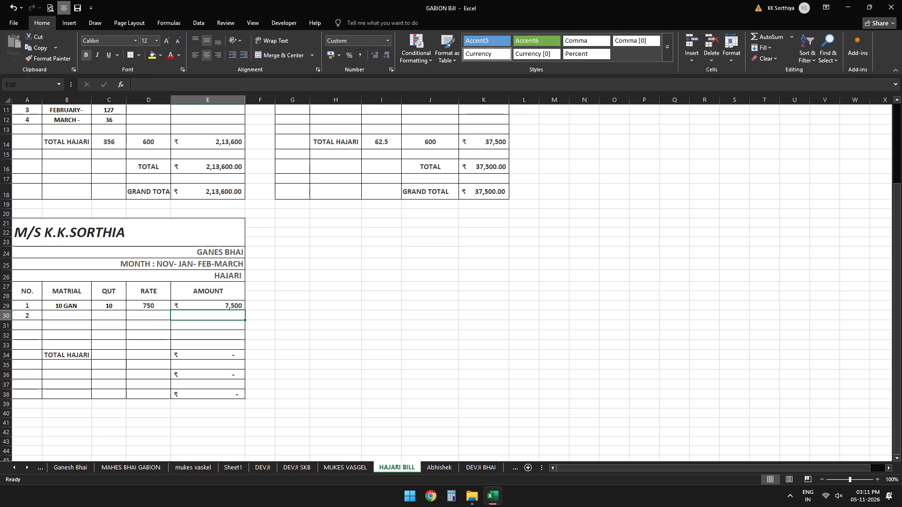
Enter 10 GAN VIGHAKOT as the second material in B30.
left_click(64, 315)
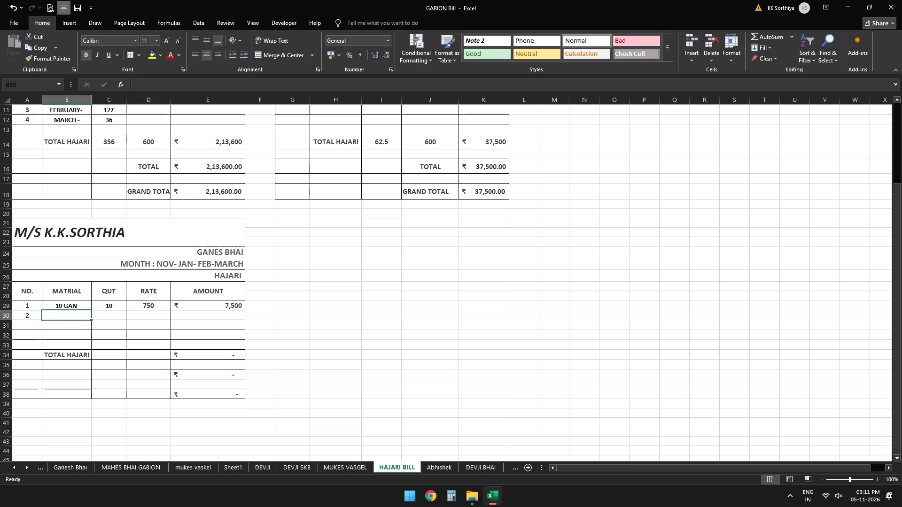
type("10")
key("space")
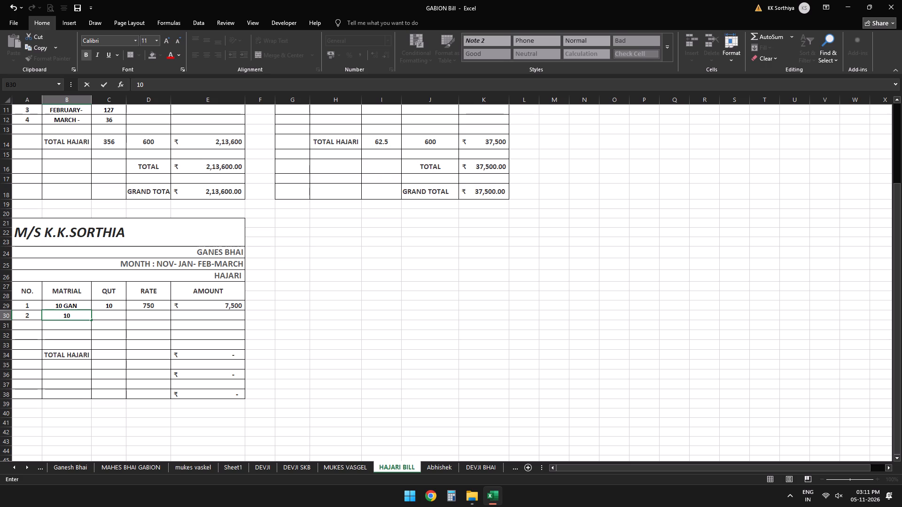
type("GA")
type("N VIGH")
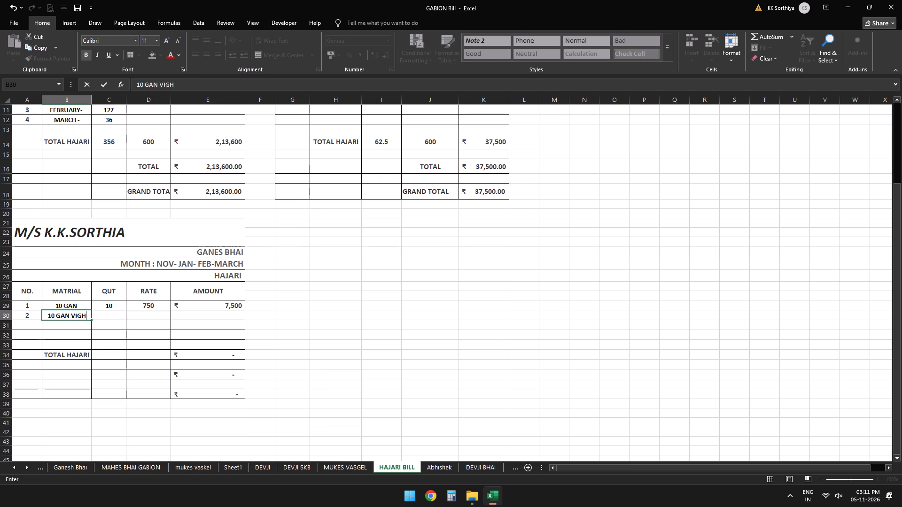
type("AKOT THI MO")
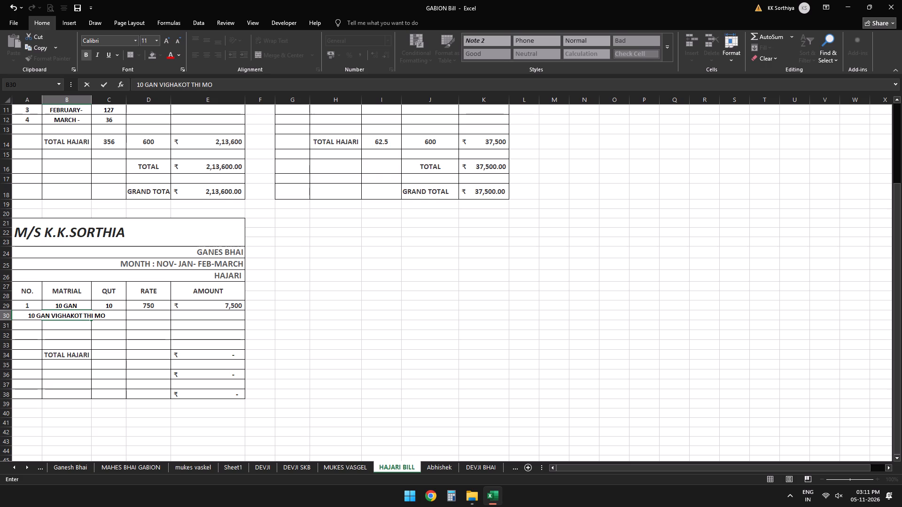
key("k")
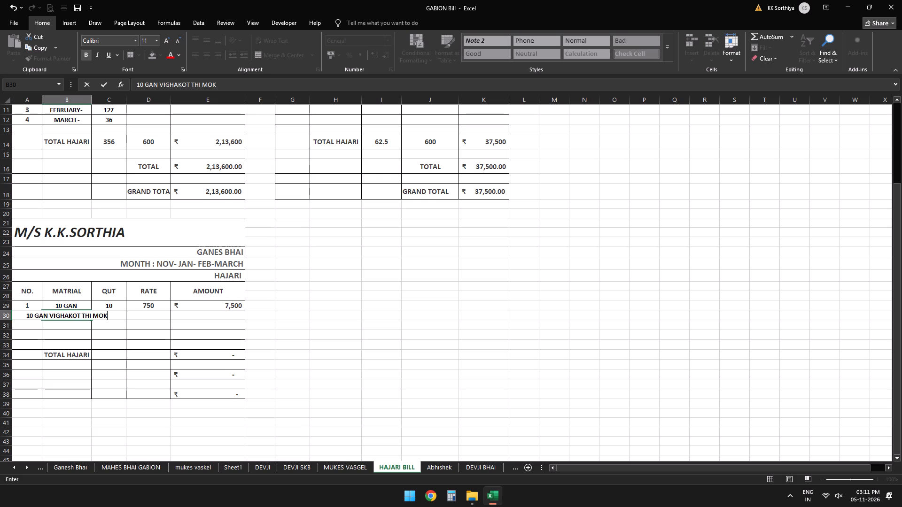
key("BackSpace")
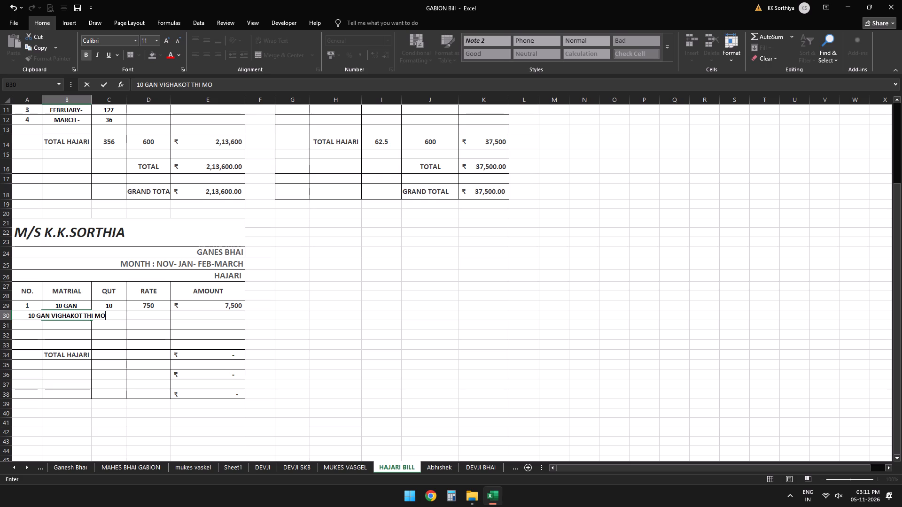
key("BackSpace")
key("BackSpace")
key("BackSpace")
key("BackSpace")
key("BackSpace")
key("BackSpace")
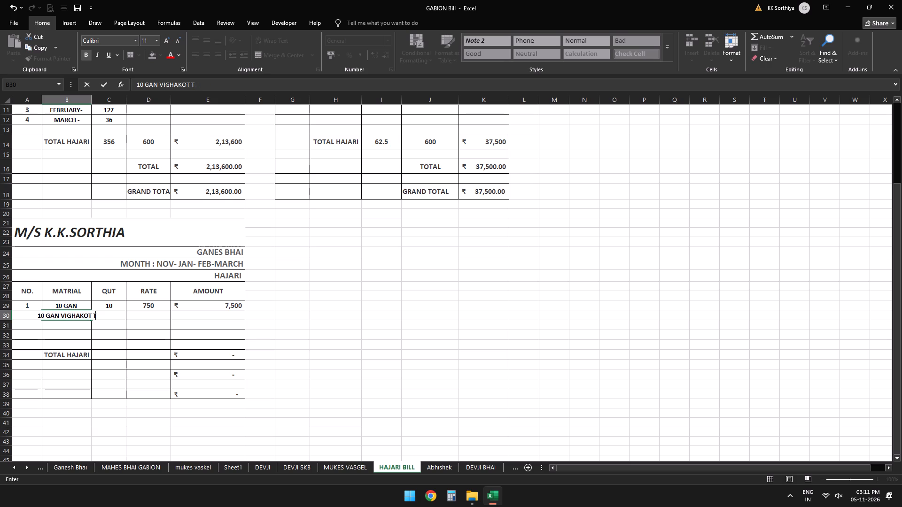
Widen column B so the longer material name fits within its cell.
left_click(88, 101)
left_click_drag(89, 99, 121, 99)
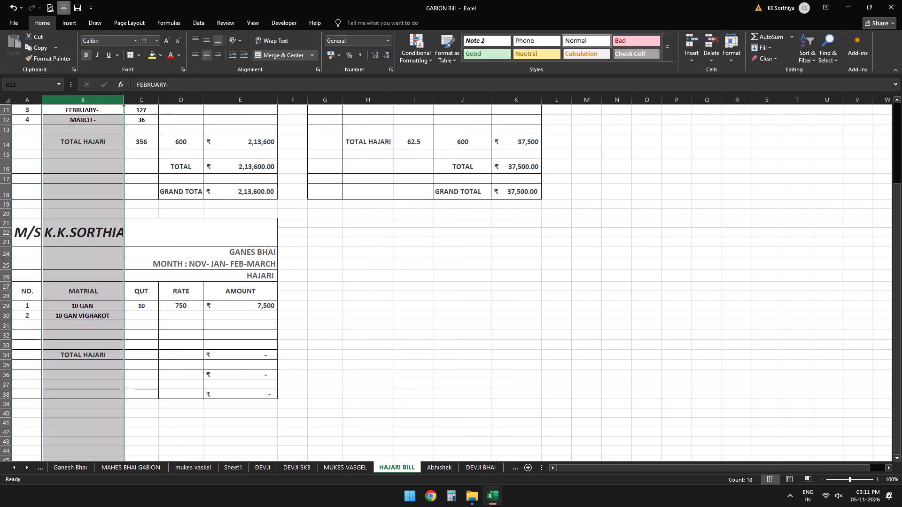
Enter quantity 10 and rate 750 for the second material in row 30.
left_click(148, 310)
type("10")
key("Right")
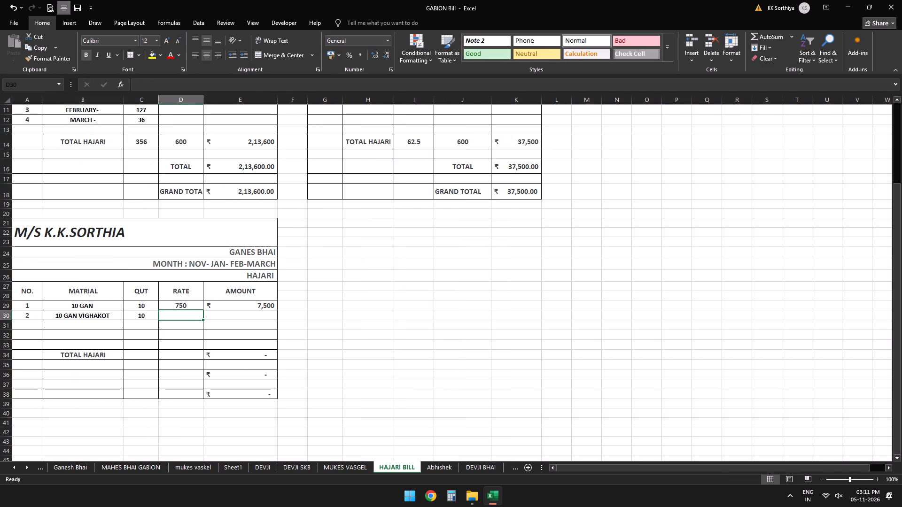
type("750")
key("Down")
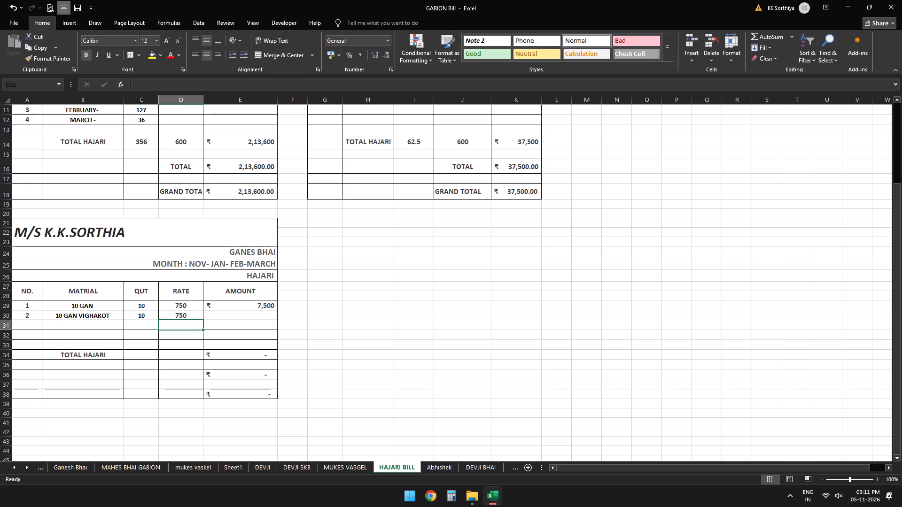
Copy the amount formula from E29 down to E30.
left_click(227, 305)
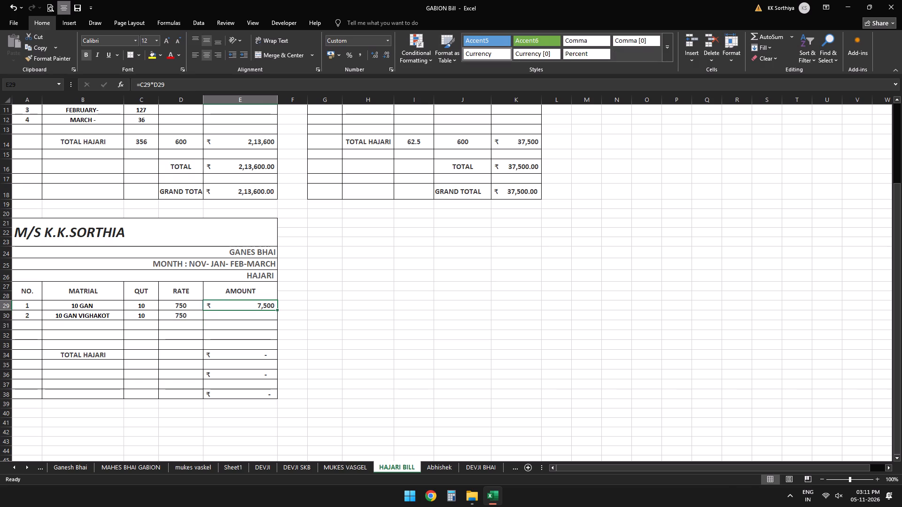
triple_click(278, 310)
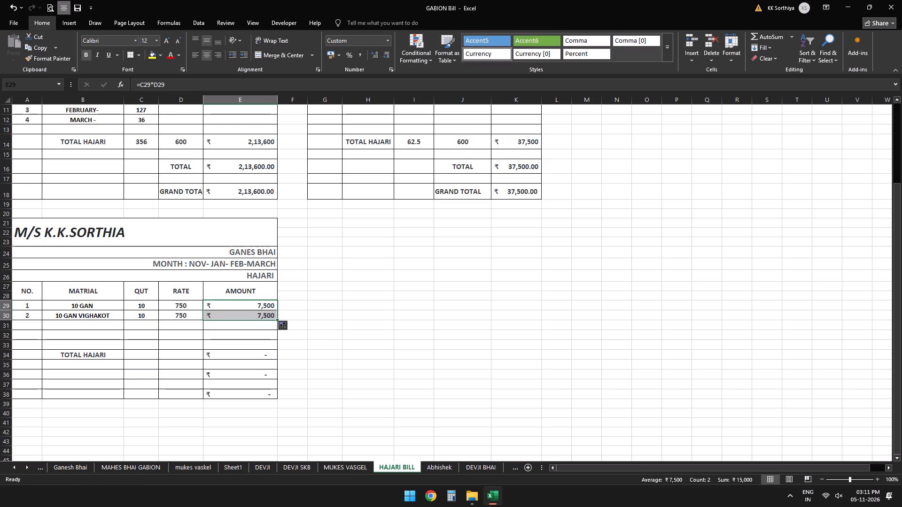
Insert four blank rows at row 32 to make room for more materials in the new bill.
right_click(7, 341)
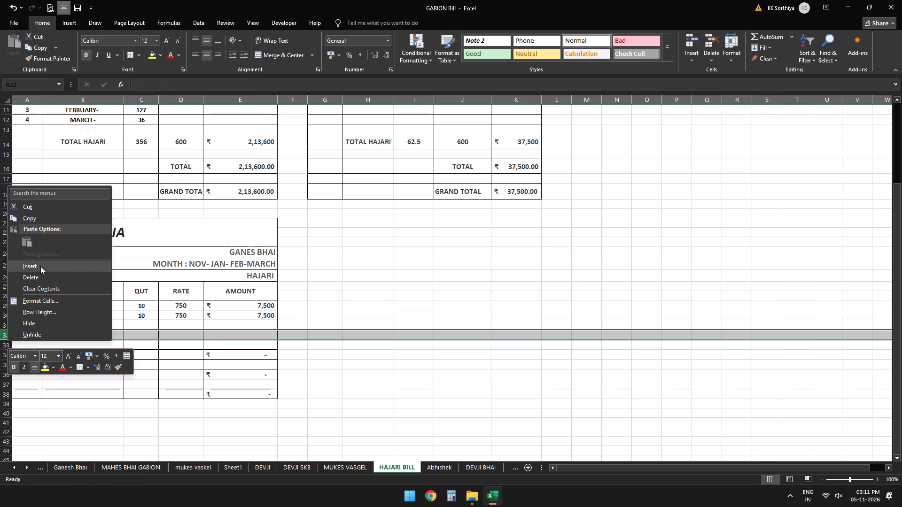
left_click(40, 266)
right_click(1, 337)
left_click(43, 264)
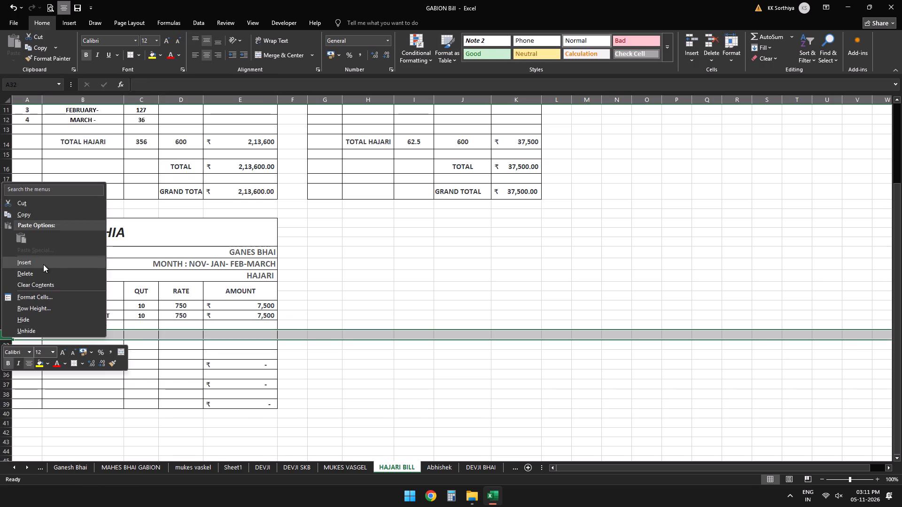
right_click(4, 334)
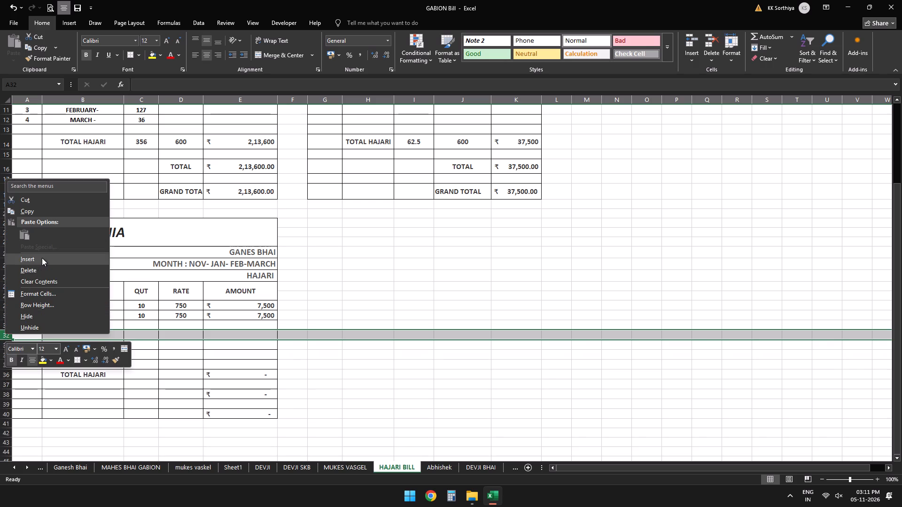
left_click(42, 258)
right_click(5, 336)
left_click(47, 263)
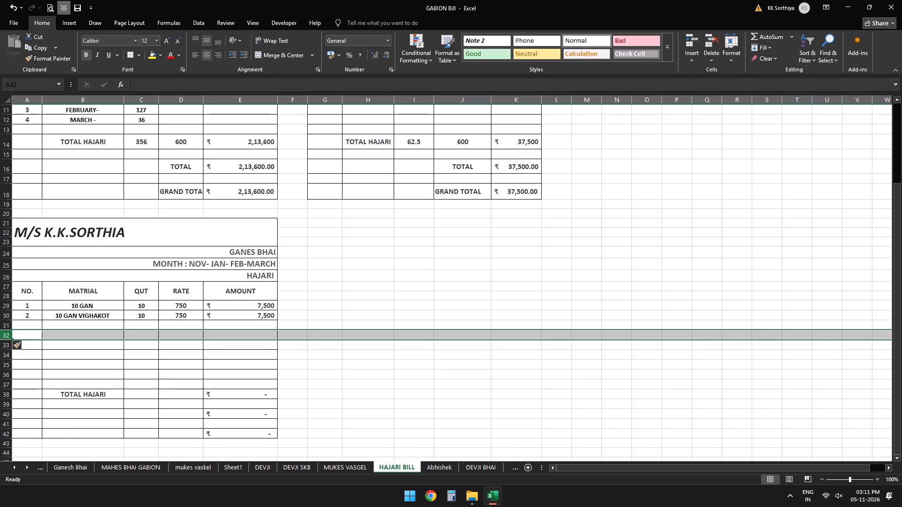
Enter serial number 3 for the third material in A31.
left_click(18, 323)
key("3")
key("Right")
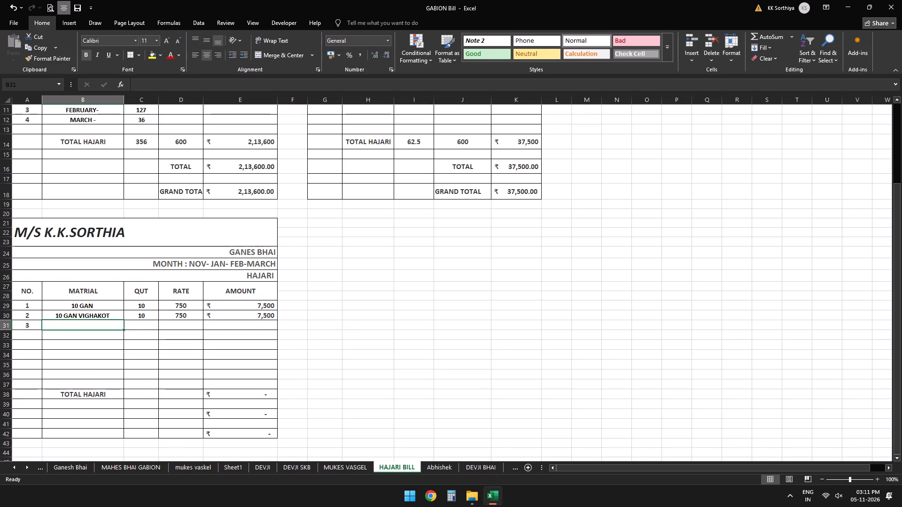
Extend the first material's name in B29 to 10 GAN BHUJ THI MOKLEL.
key("Up")
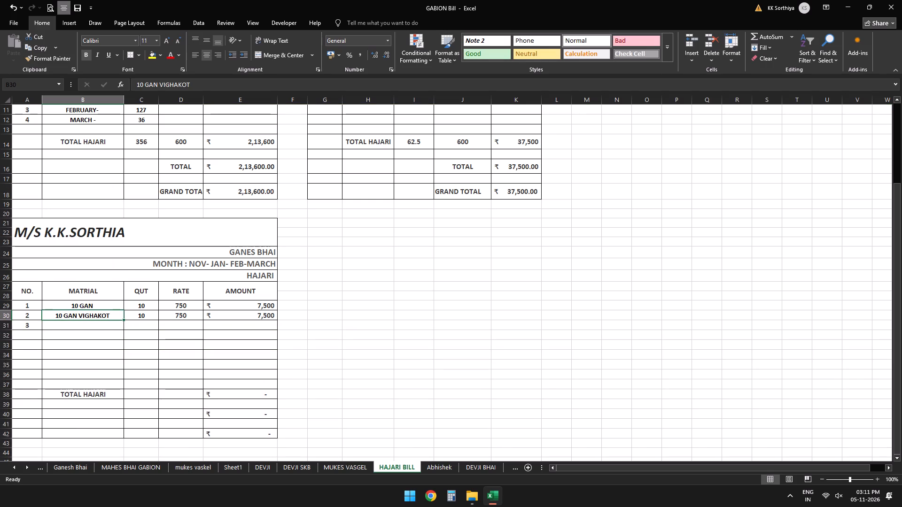
key("Up")
left_click(174, 87)
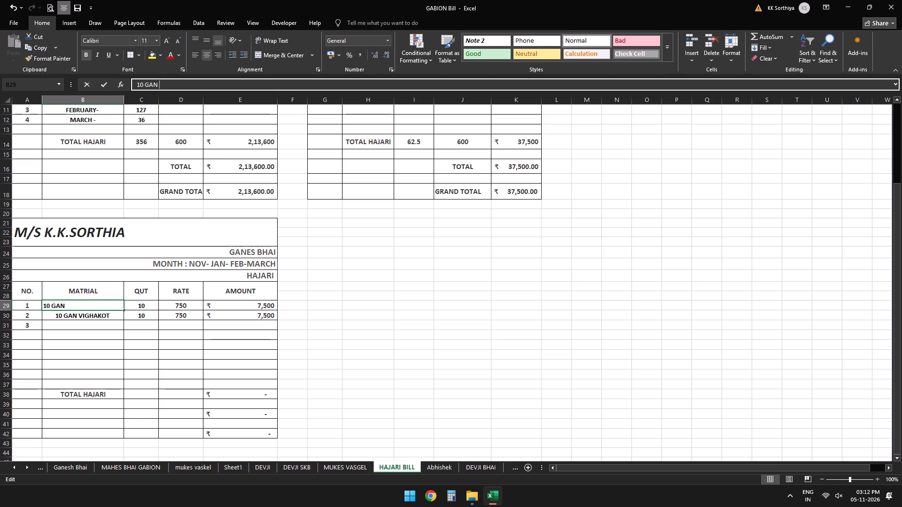
type("BHUJ")
key("space")
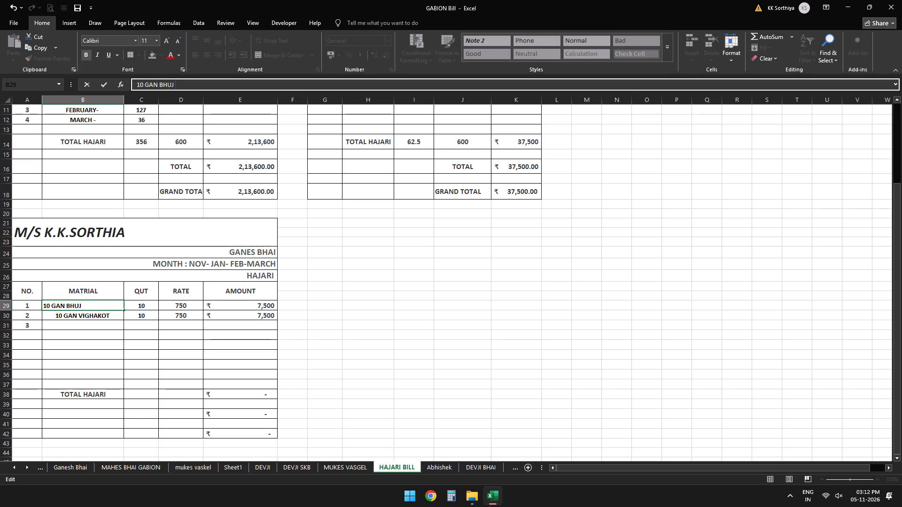
type("THI")
key("space")
type("MO")
type("KLEL")
key("Return")
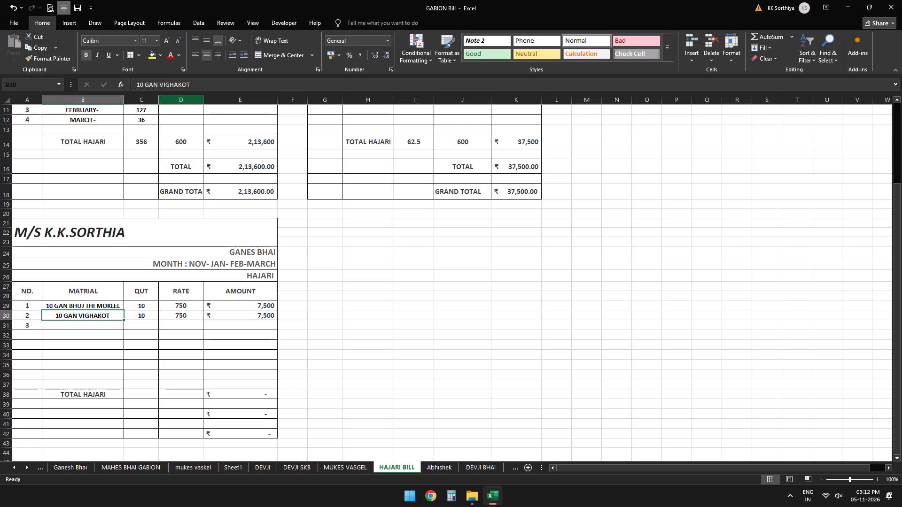
Extend the second material's name in B30 to 10 GAN VIGHAKOT THI.
left_click(196, 82)
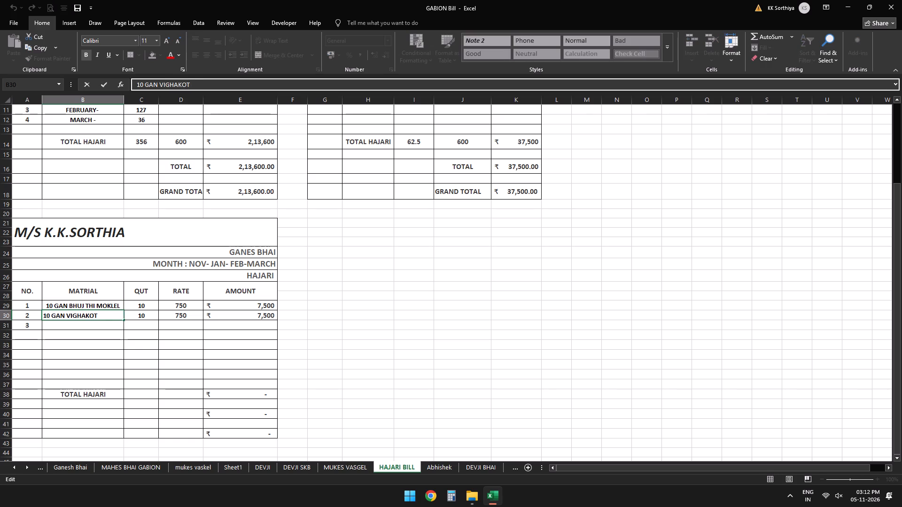
type("THI")
key("Return")
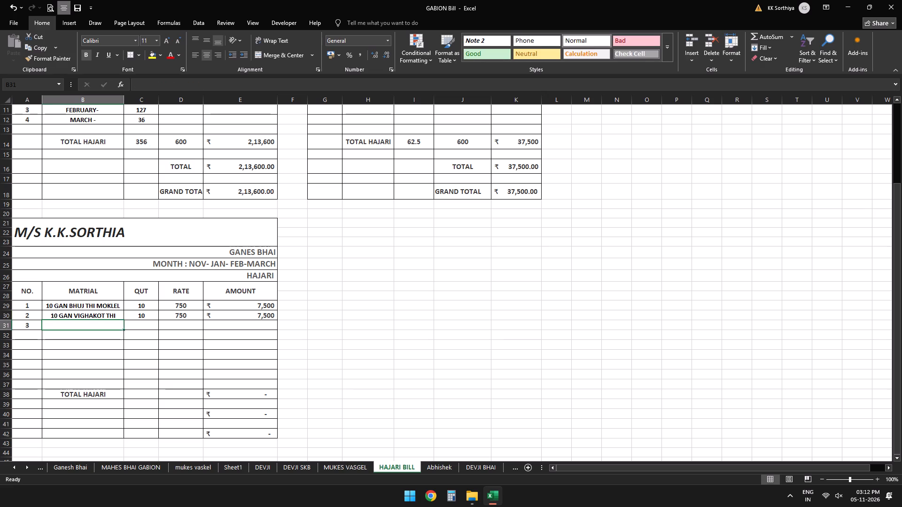
Enter 5 TAGARI as the third material in row 31, with quantity 5 and rate 200.
type("5 TAGA")
type("RI")
key("space")
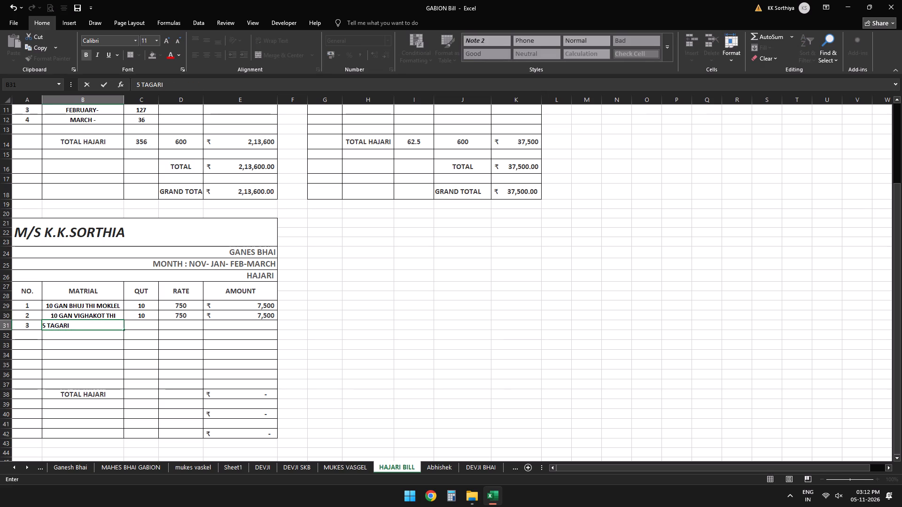
key("Right")
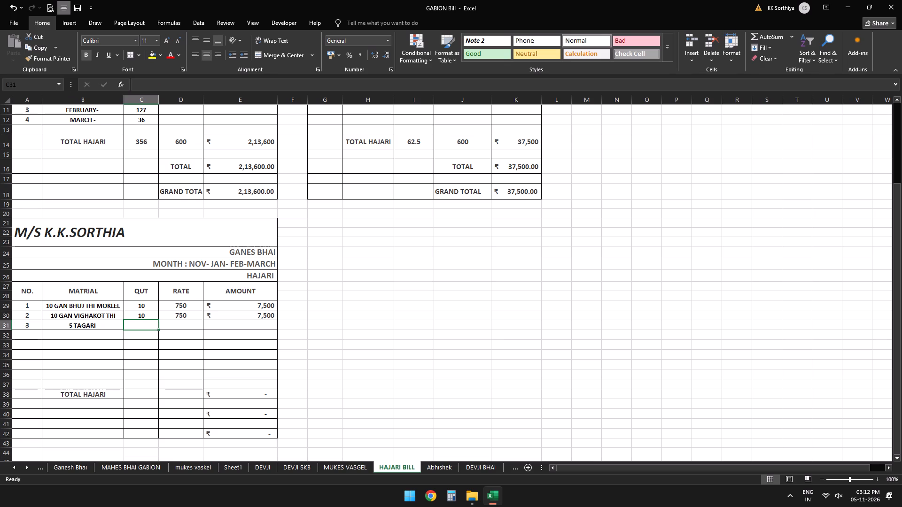
key("5")
key("Right")
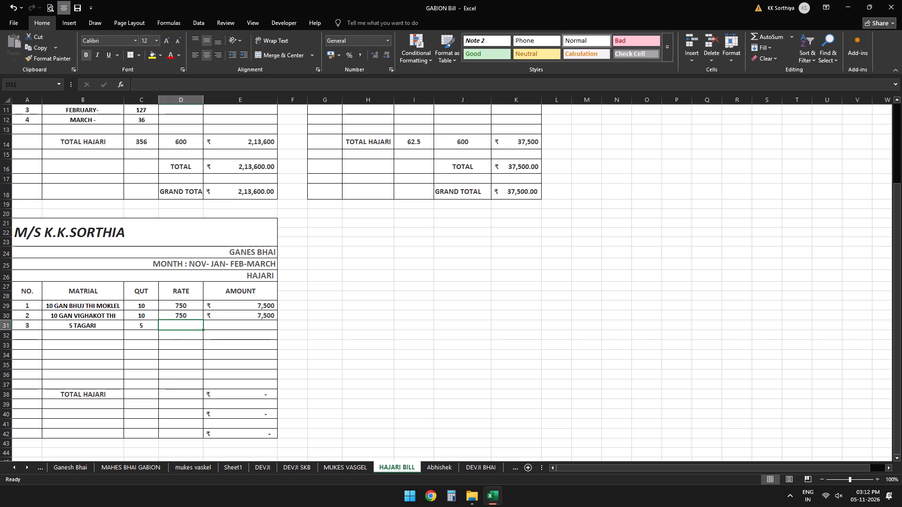
type("200")
key("Right")
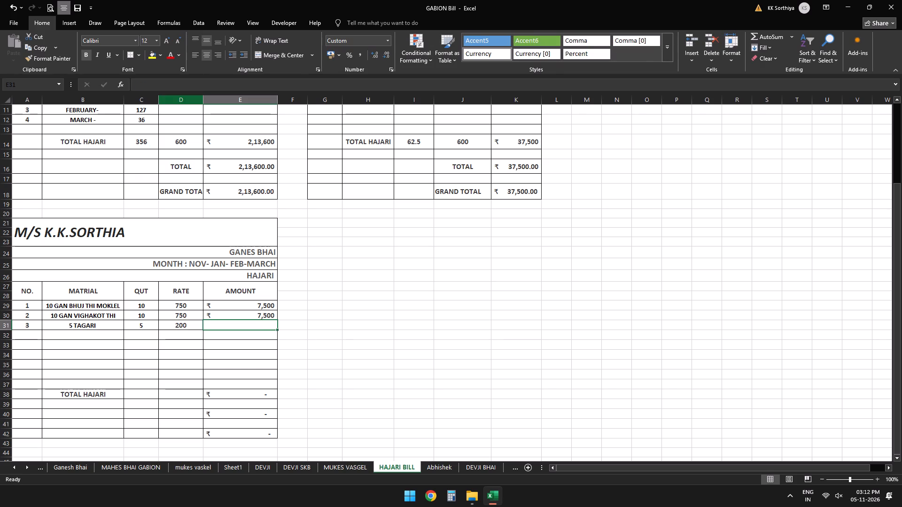
Fill the amount formula from E30 down through E35.
left_click(256, 314)
left_click(270, 304)
left_click_drag(280, 311, 280, 314)
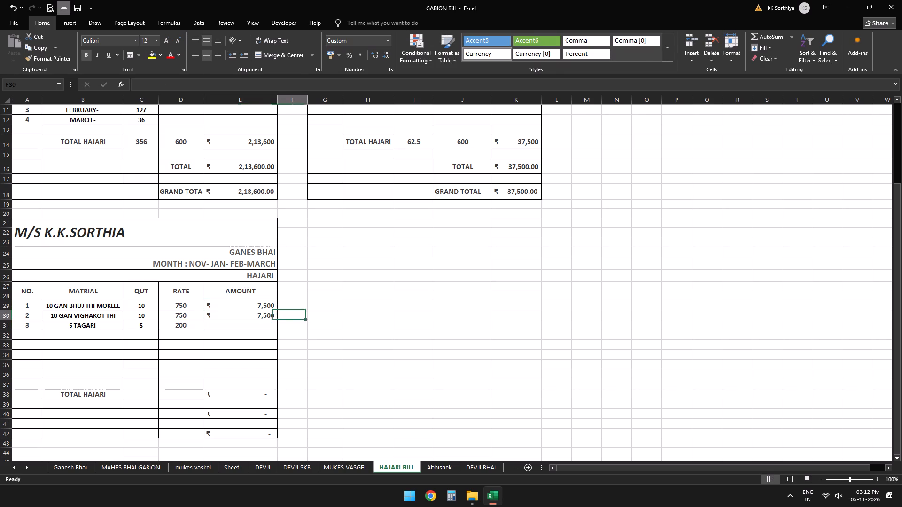
left_click_drag(280, 314, 278, 325)
left_click(257, 317)
left_click(280, 321)
left_click(267, 315)
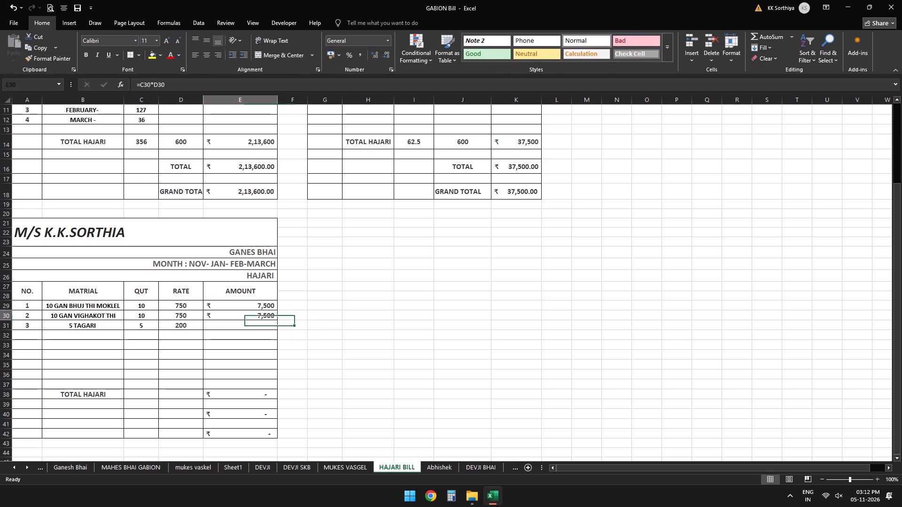
double_click(276, 319)
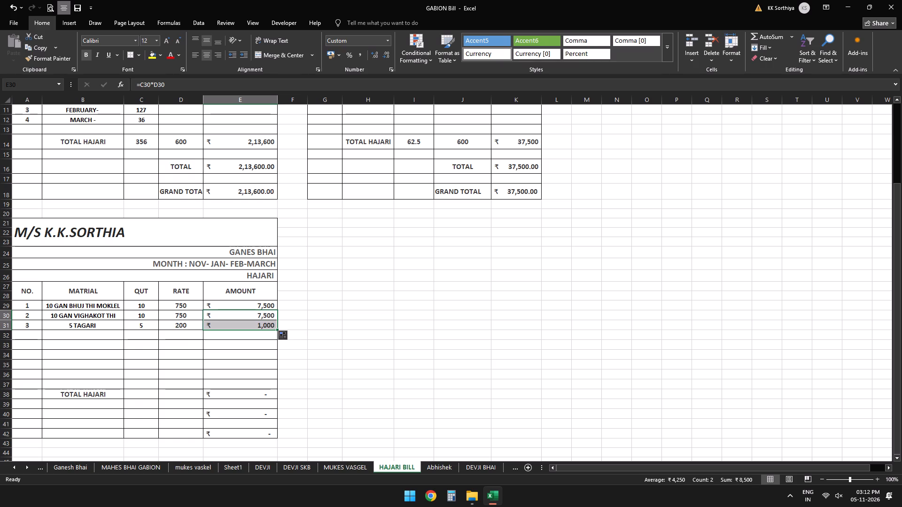
left_click_drag(276, 331, 271, 366)
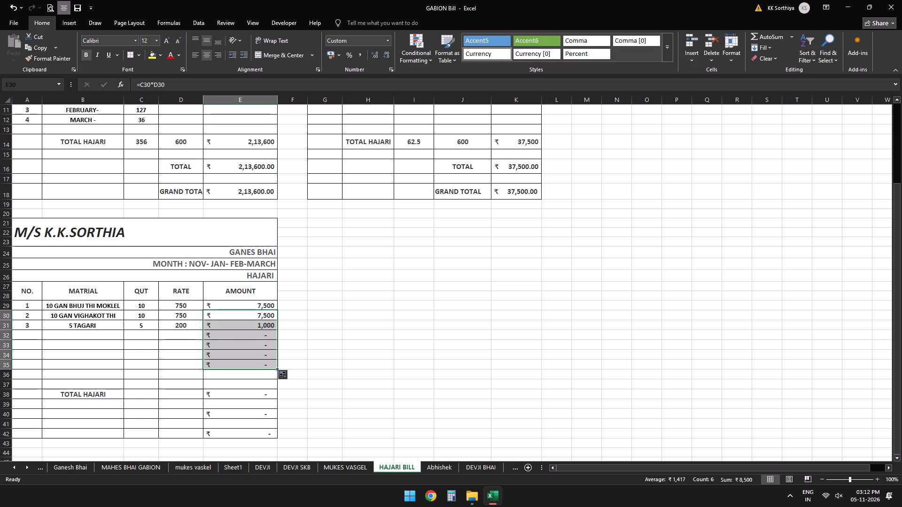
Rename the materials in B29 to B31 as GAAN BHUJ THI, GAAN VIGHAKOT THI and TAGARI.
left_click(93, 327)
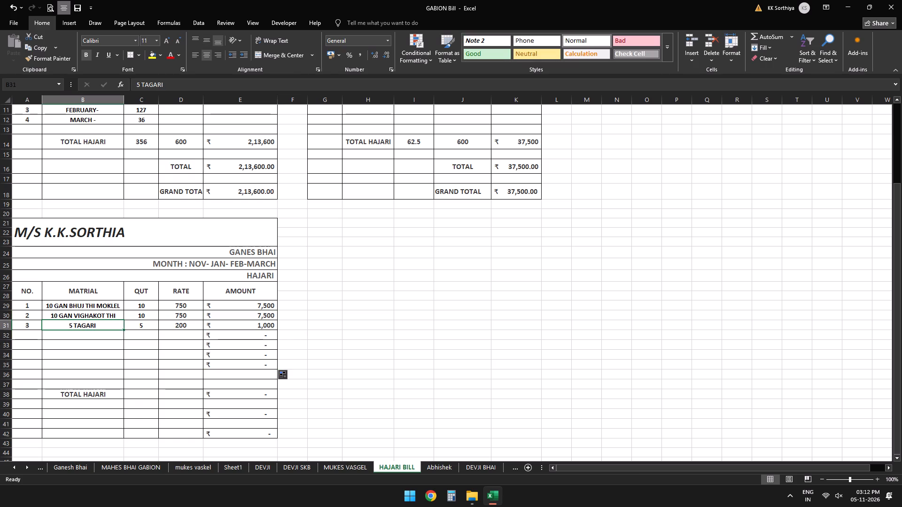
left_click(74, 307)
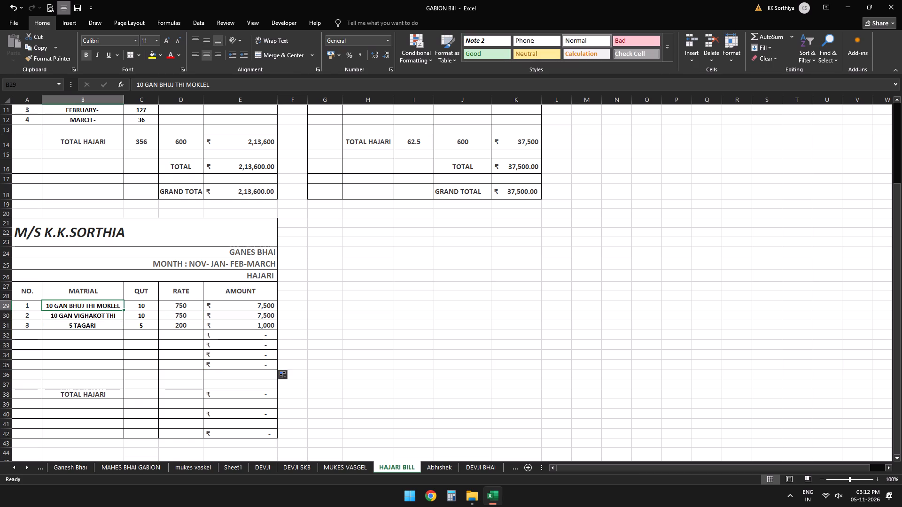
type("GAAN BHUJ THI")
key("Return")
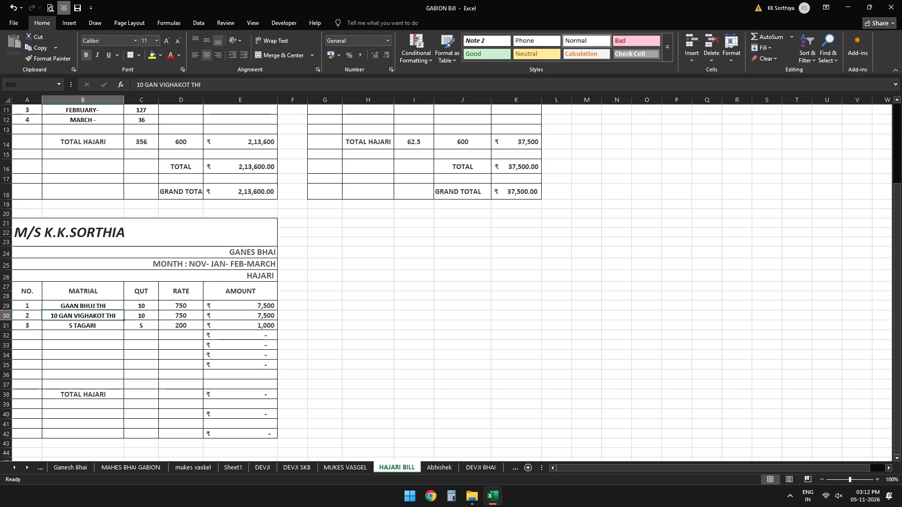
key("v")
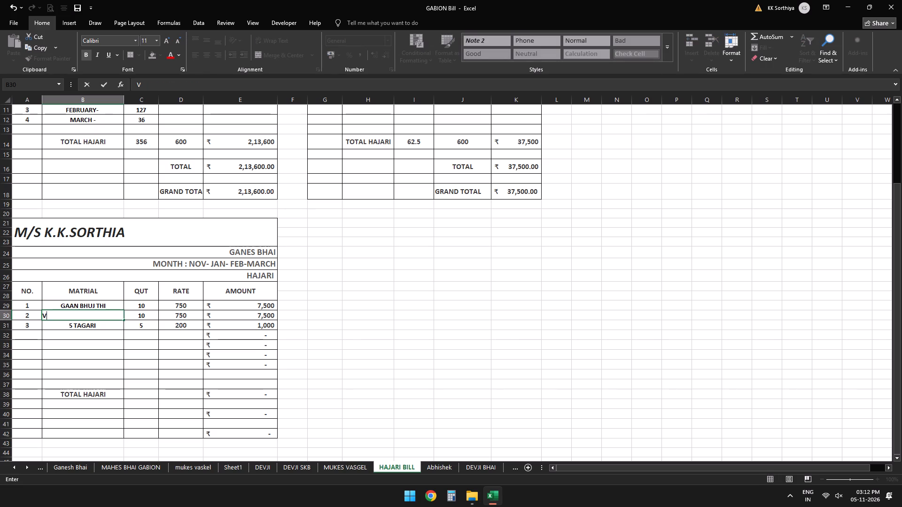
key("BackSpace")
type("GAAN VIGHAKOT THI")
key("Return")
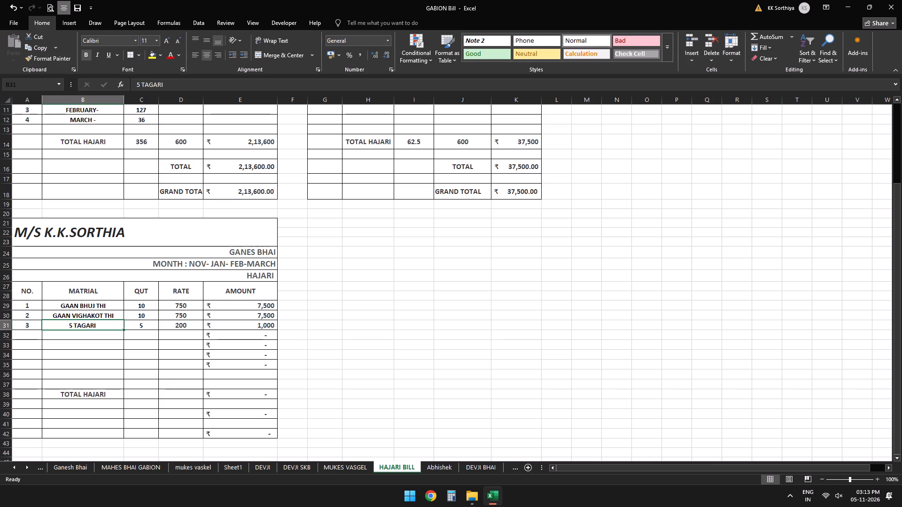
type("TAGARI")
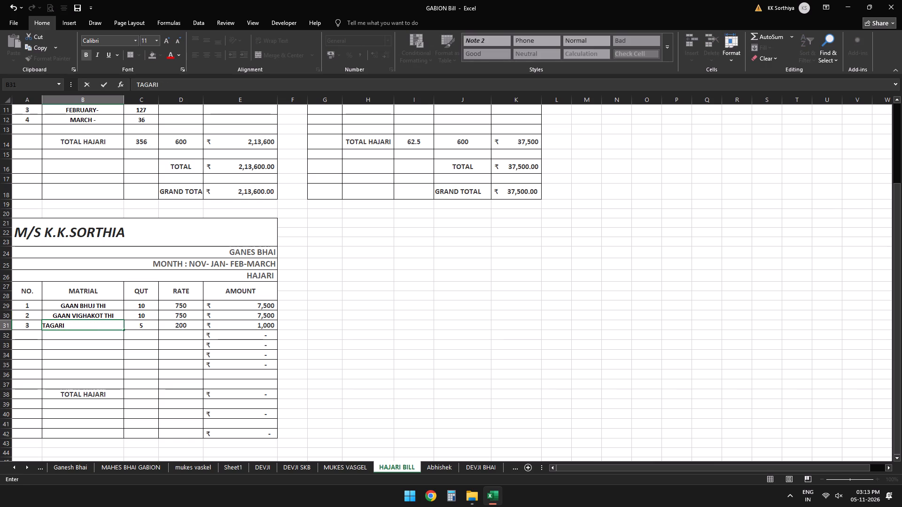
key("Down")
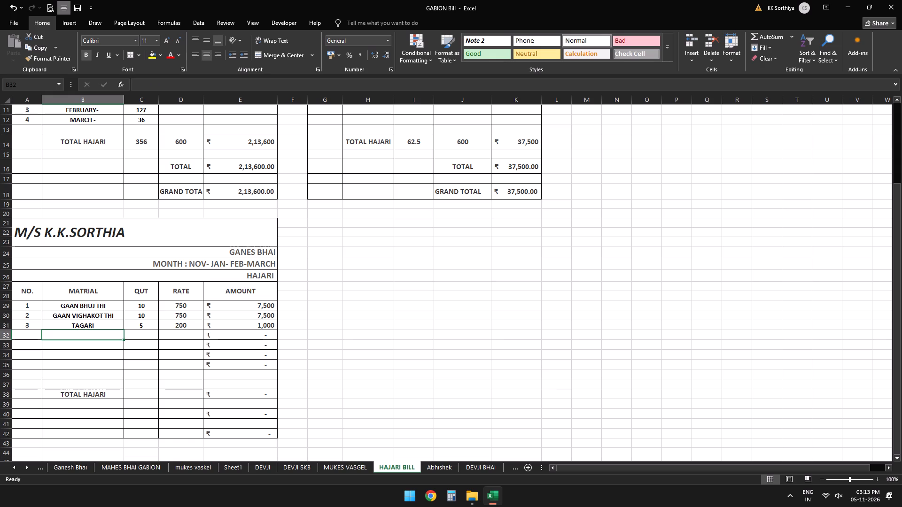
Enter TRIKAM as the material in row 32, with quantity 2 and rate 200.
type("TRIKAM")
key("Right")
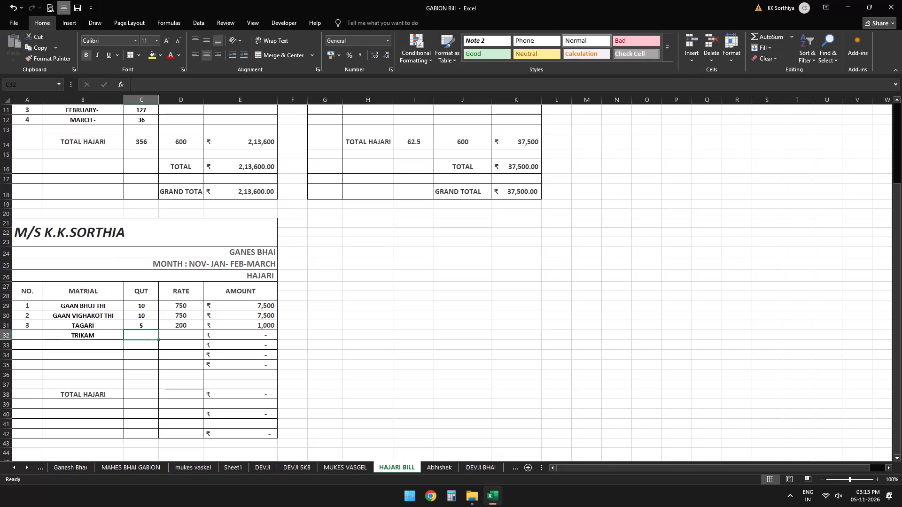
key("2")
key("Right")
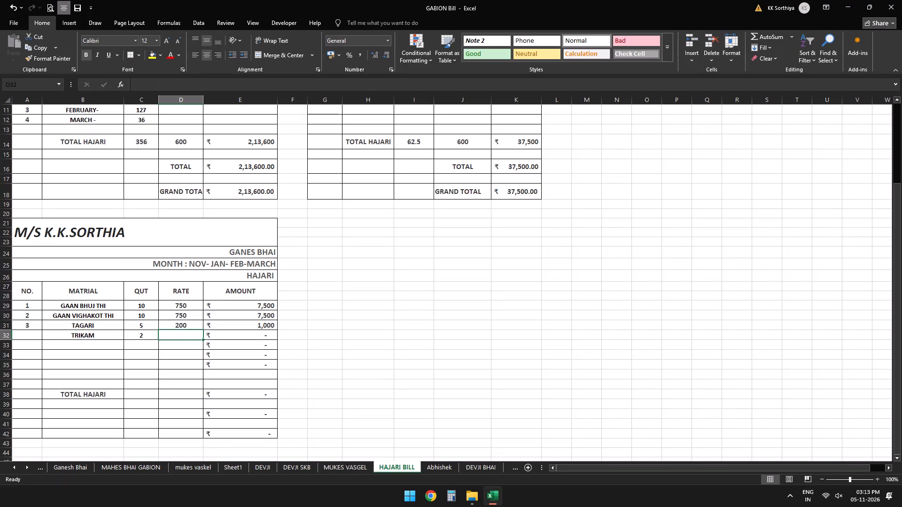
type("200")
key("Right")
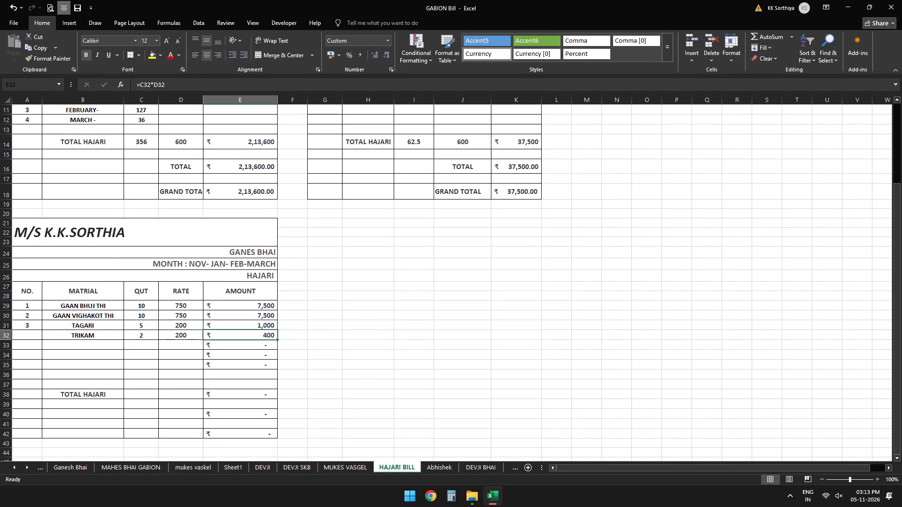
Enter PAVDA as the material in row 33, with quantity 3 and rate 200.
key("Left")
key("Left")
key("Left")
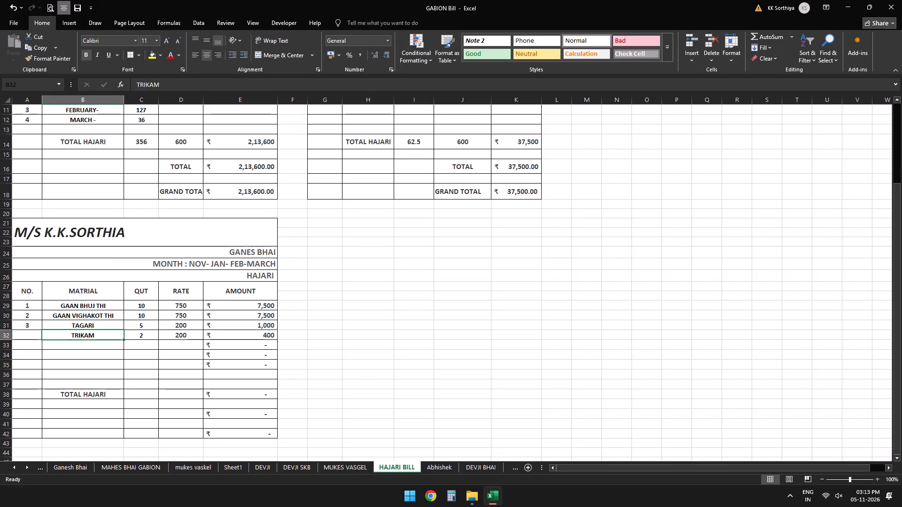
key("Down")
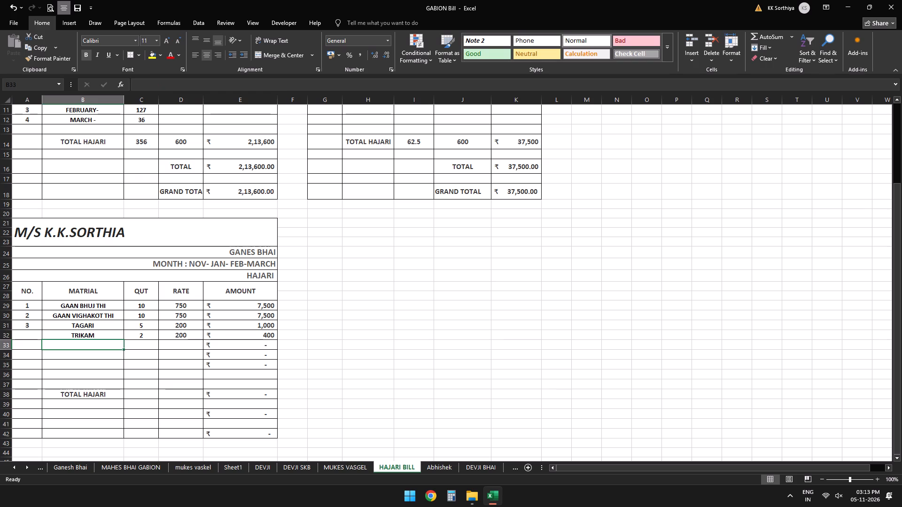
key("o")
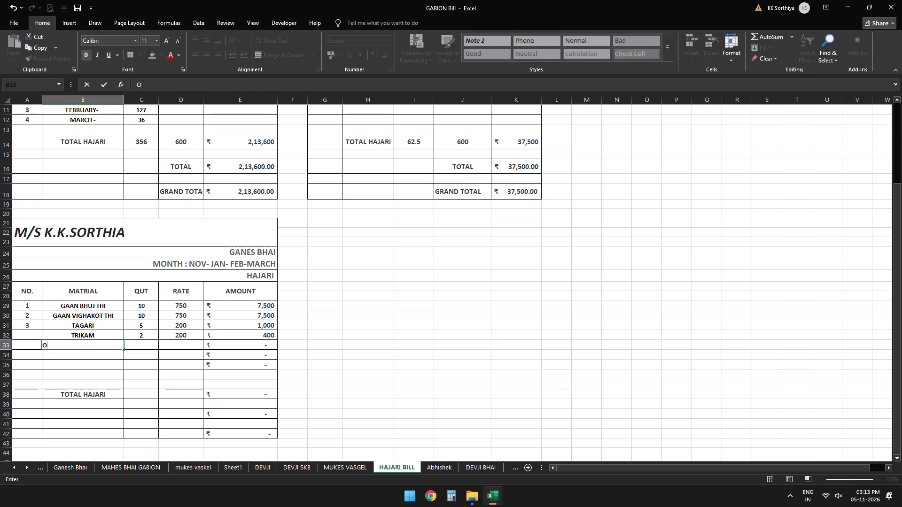
key("BackSpace")
type("PAVDA")
key("Right")
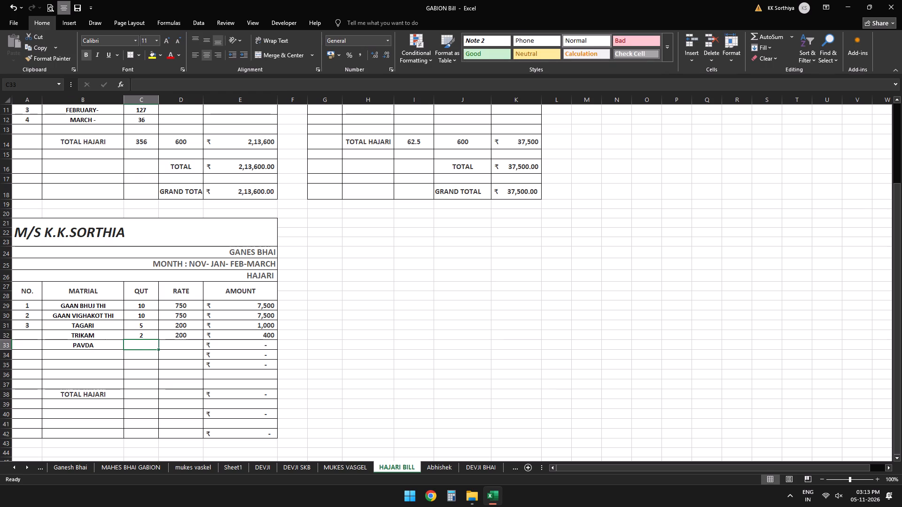
key("3")
key("Right")
type("200")
key("Right")
Enter GABION FARMA as the material in row 34, with quantity 48 and rate 2000.
key("Left")
key("Left")
key("Left")
key("Down")
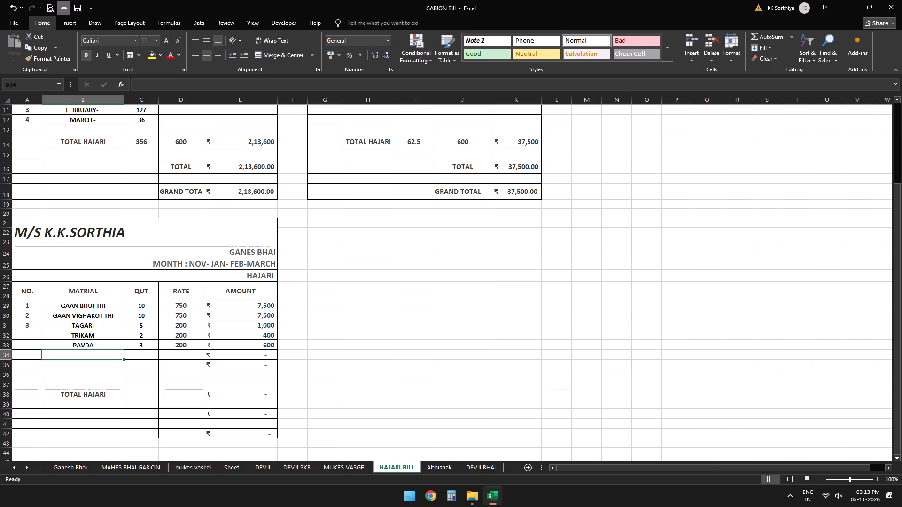
type("GA")
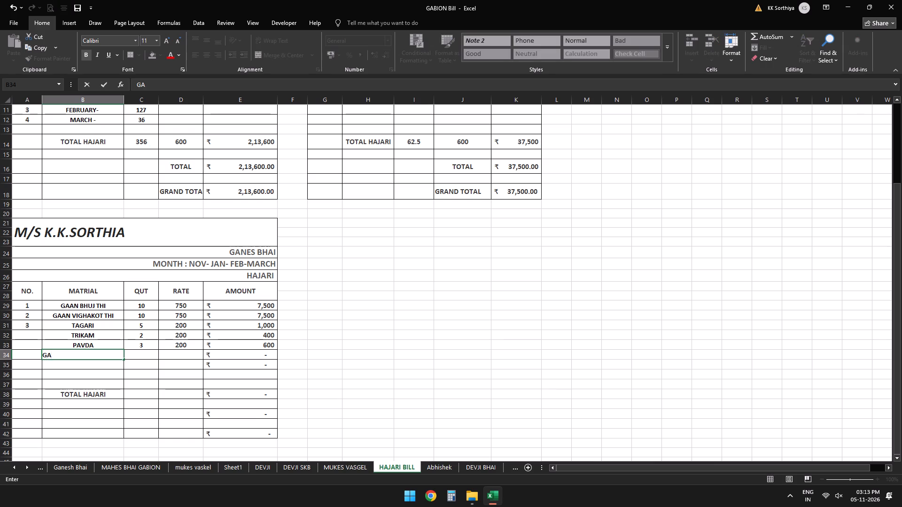
type("BION")
key("space")
type("FARMA")
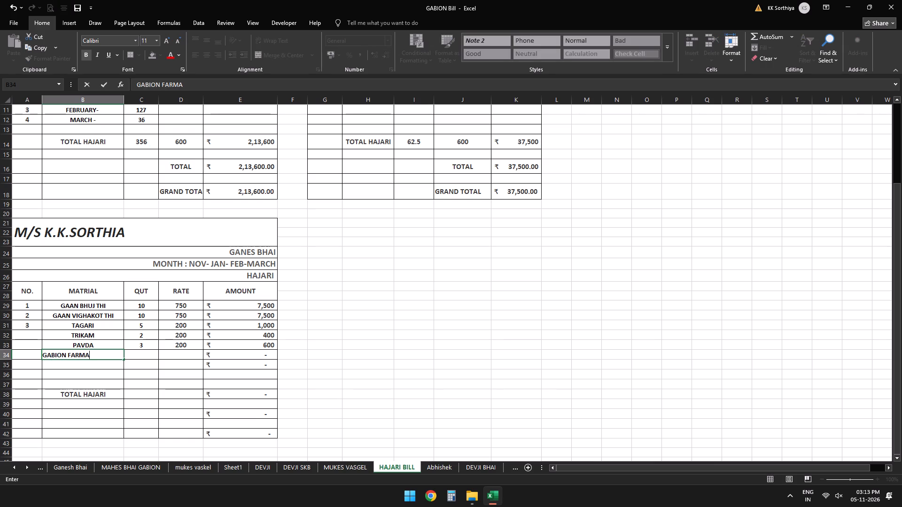
key("space")
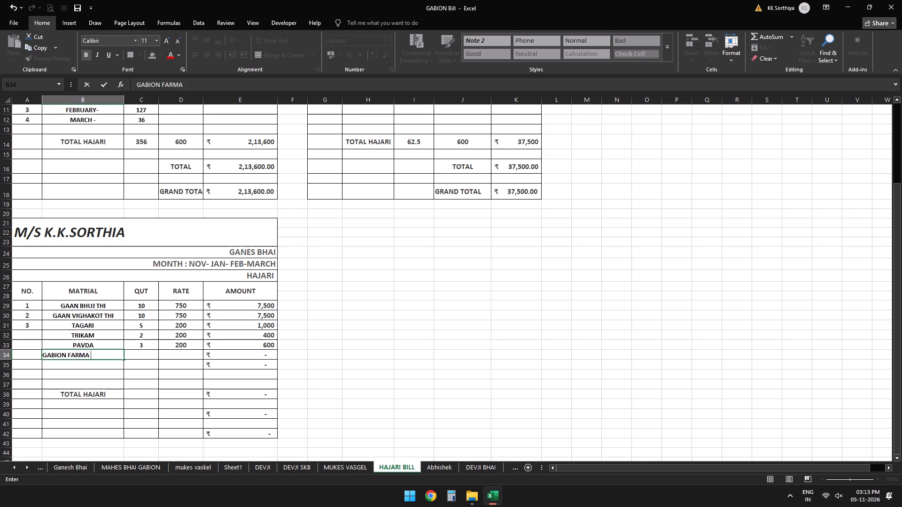
key("Right")
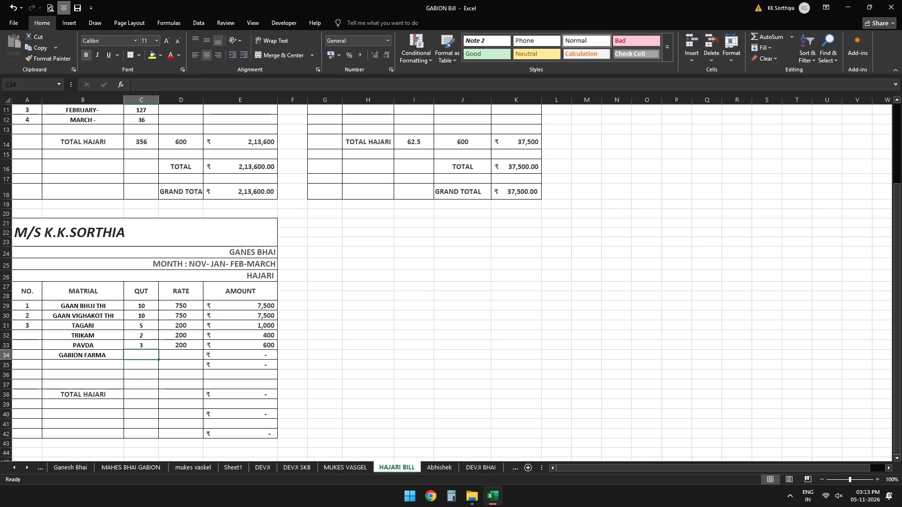
type("48")
key("Right")
type("2000")
key("Right")
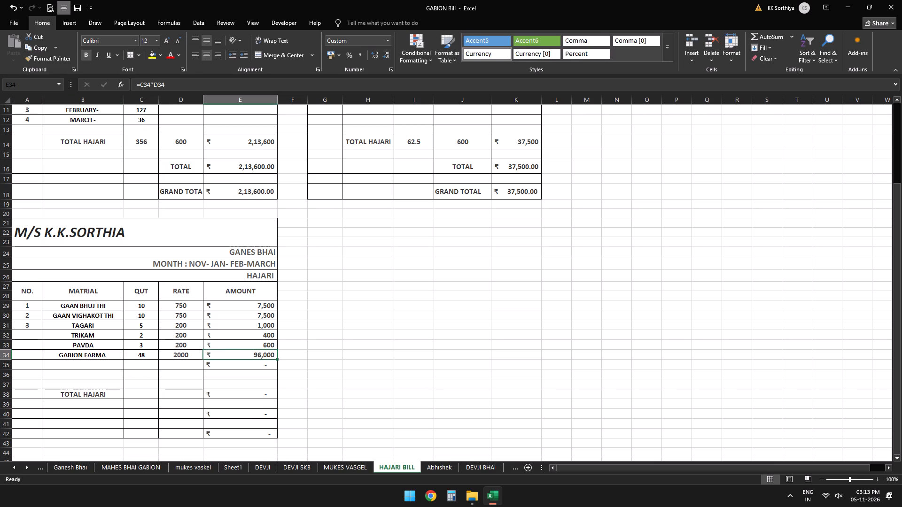
Clear the TOTAL HAJARI label in B38 and the old total formulas in E38 through E42.
left_click(91, 395)
key("Delete")
left_click(181, 395)
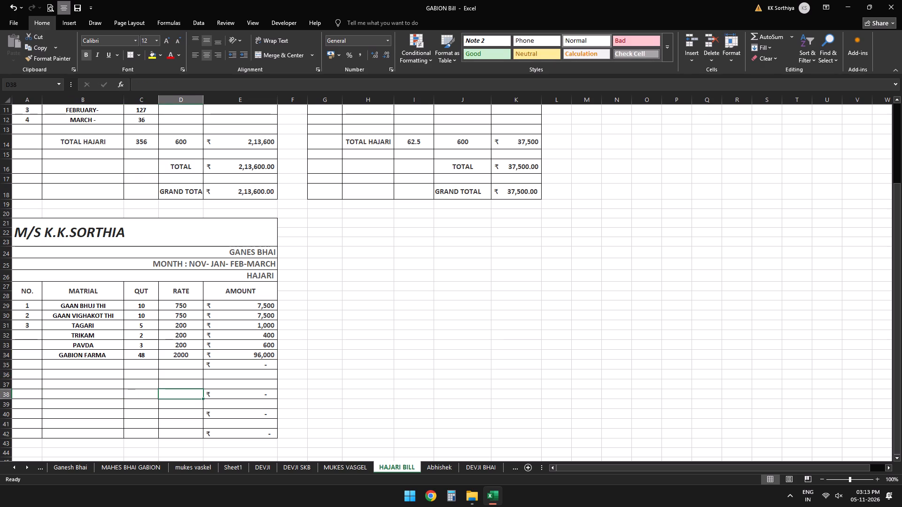
left_click_drag(217, 392, 223, 437)
key("Delete")
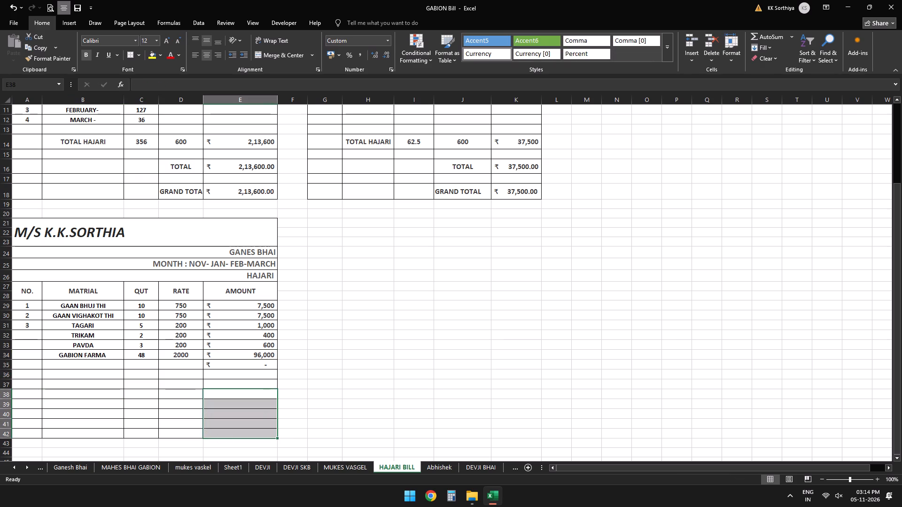
AutoSum the material amounts from E29 down into E39 and label the sum TOTAL in D39.
left_click_drag(233, 303, 240, 408)
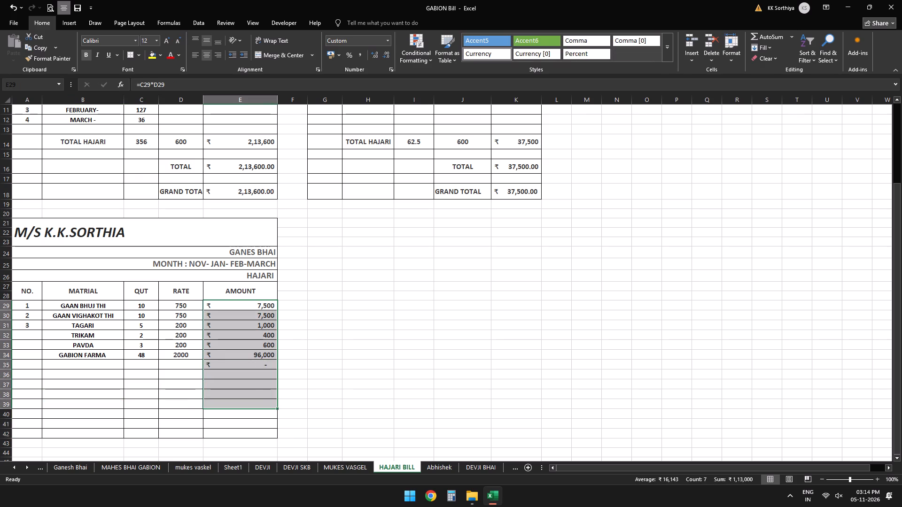
left_click(759, 40)
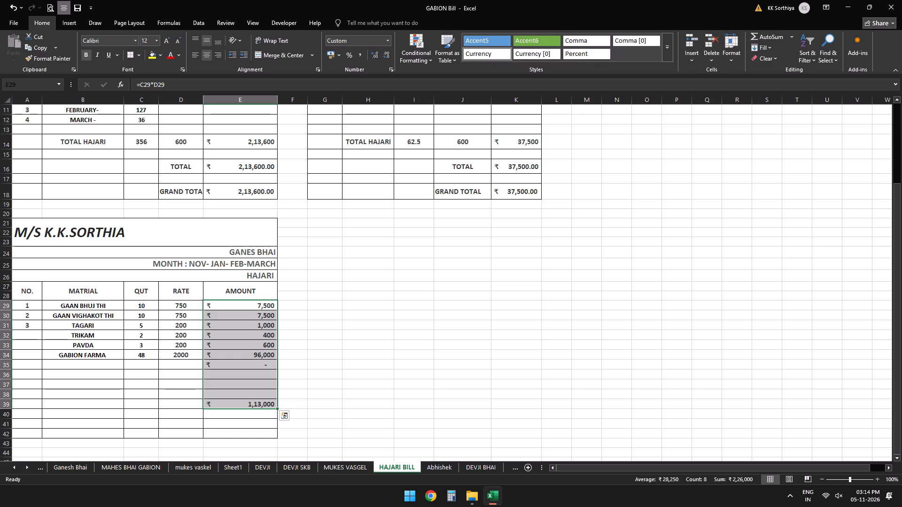
left_click(162, 405)
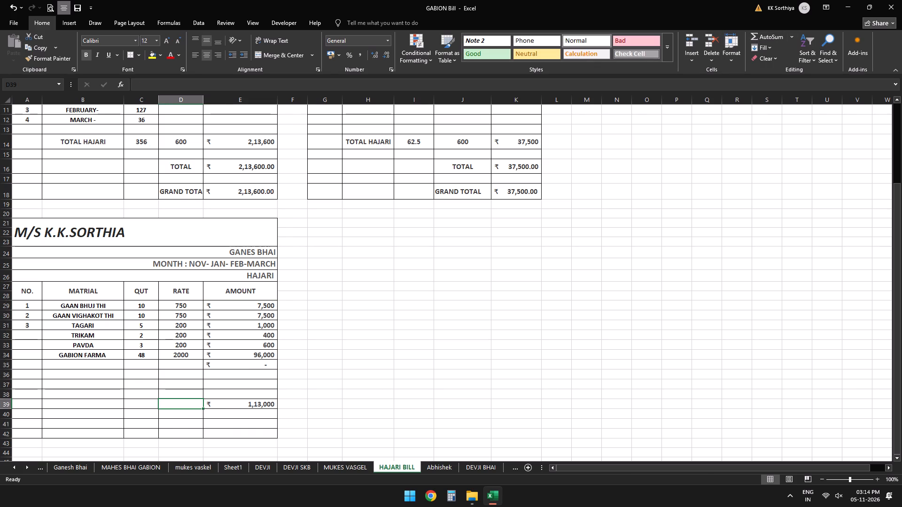
type("TOTAL")
key("space")
key("Return")
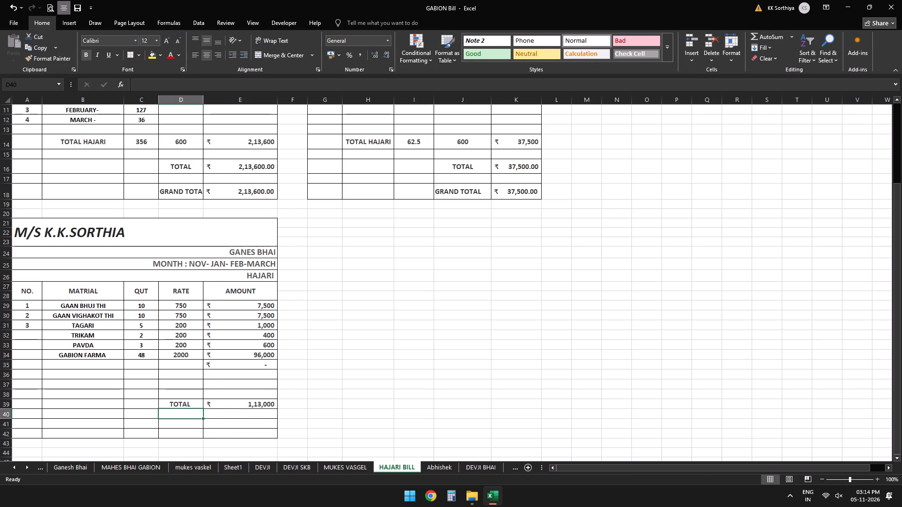
Delete the three empty bordered rows below the TOTAL row and the empty row 37 above it.
right_click(12, 415)
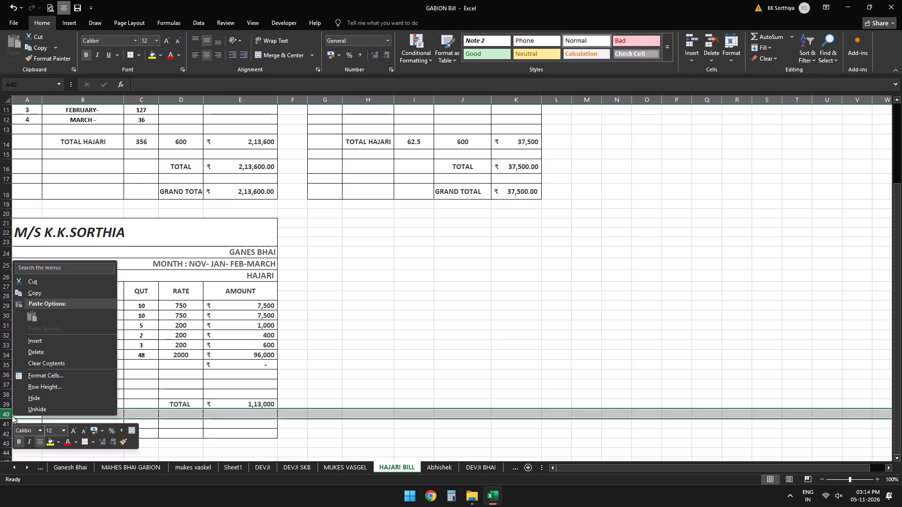
left_click(54, 350)
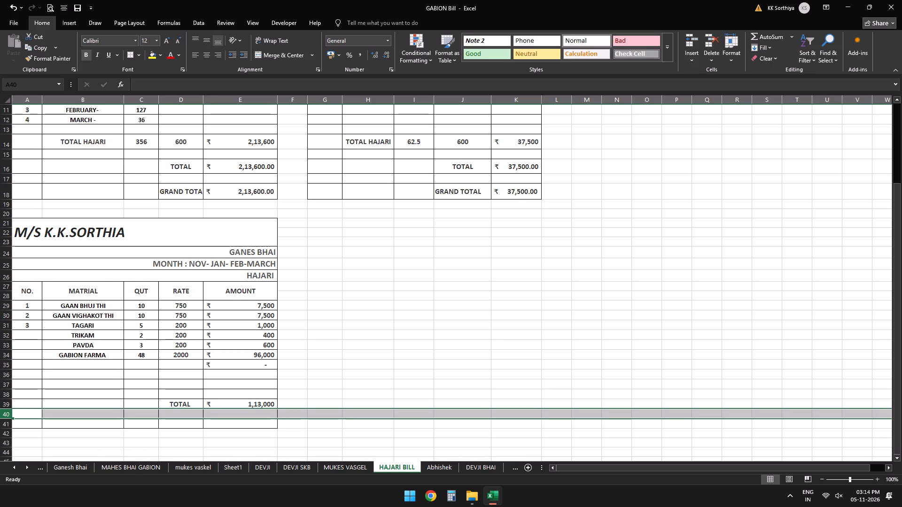
left_click(37, 419)
right_click(8, 414)
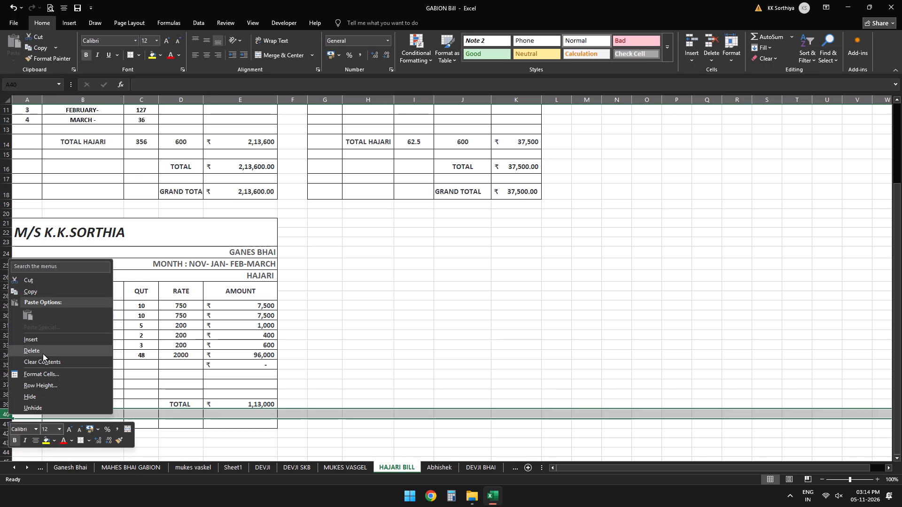
left_click(43, 353)
right_click(8, 417)
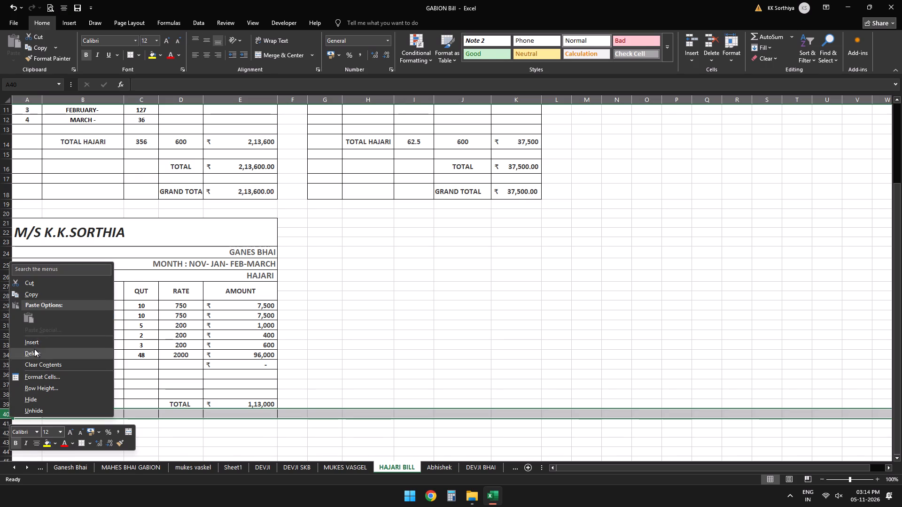
left_click(34, 349)
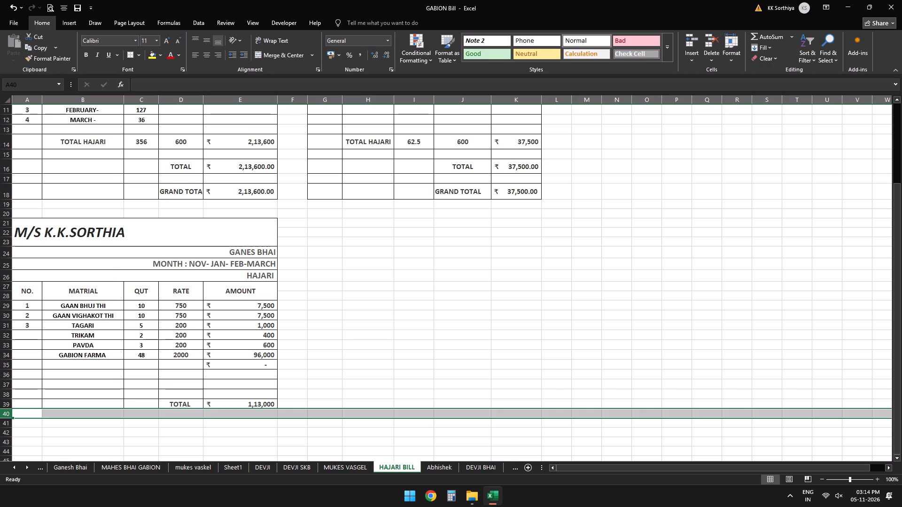
right_click(7, 382)
left_click(23, 317)
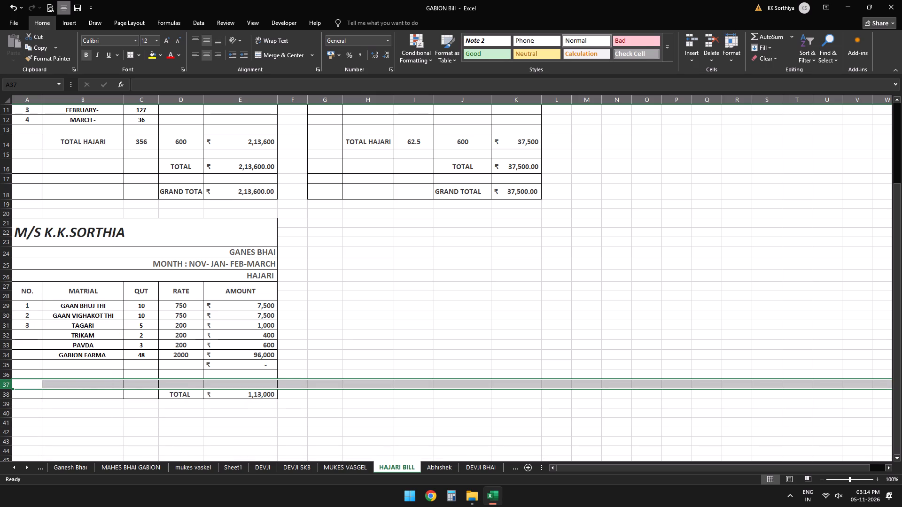
Clear the unused amount formula in E35.
left_click(212, 363)
key("Delete")
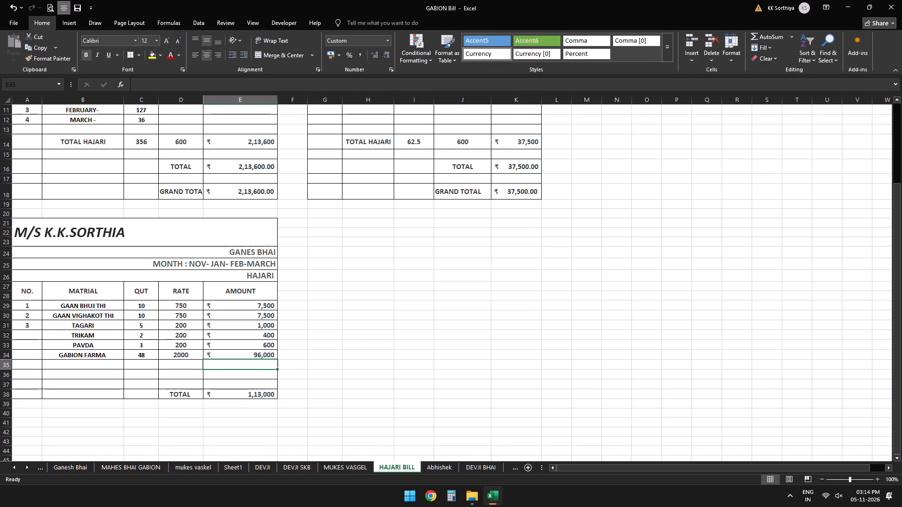
Move the total line up a row: AutoSum the material amounts from E29 into E37, label D37 TOTAL, and clear D38 and E38.
left_click_drag(250, 304, 252, 376)
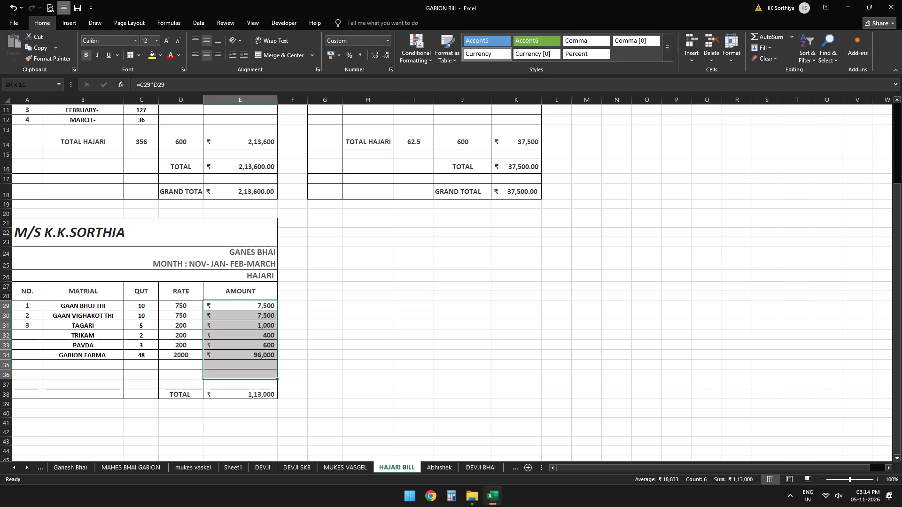
left_click_drag(252, 376, 253, 384)
left_click(772, 34)
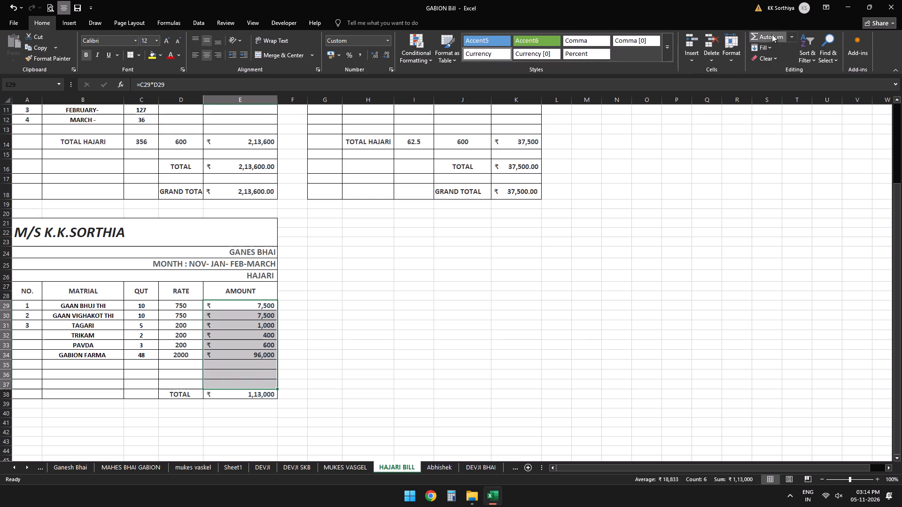
left_click(263, 396)
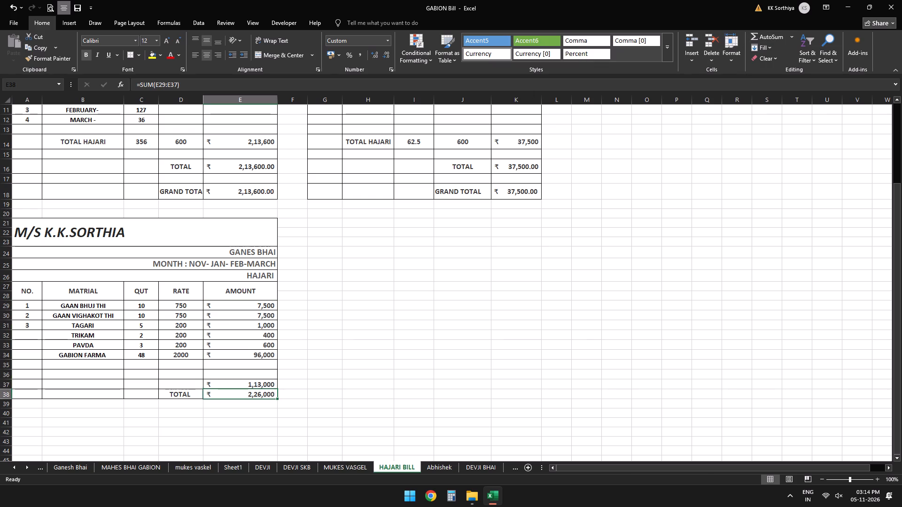
key("Delete")
left_click(171, 392)
key("Delete")
left_click(178, 381)
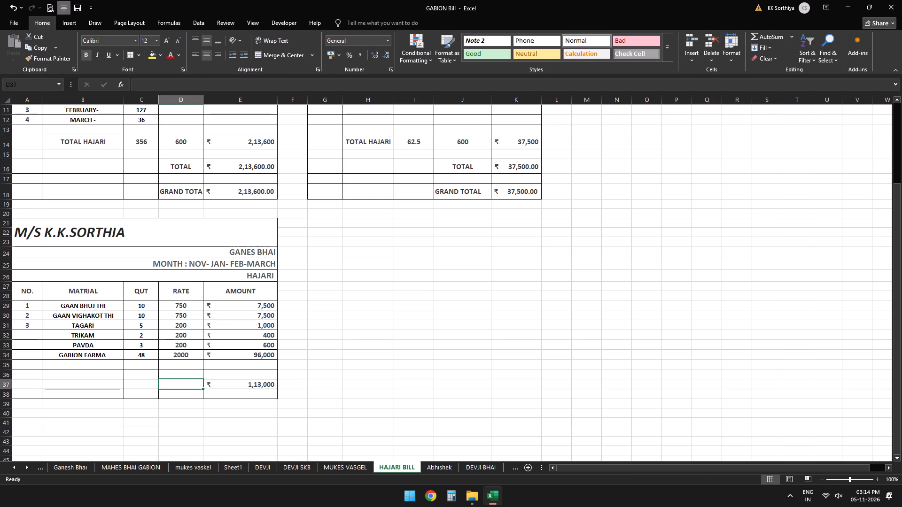
type("TOTAL")
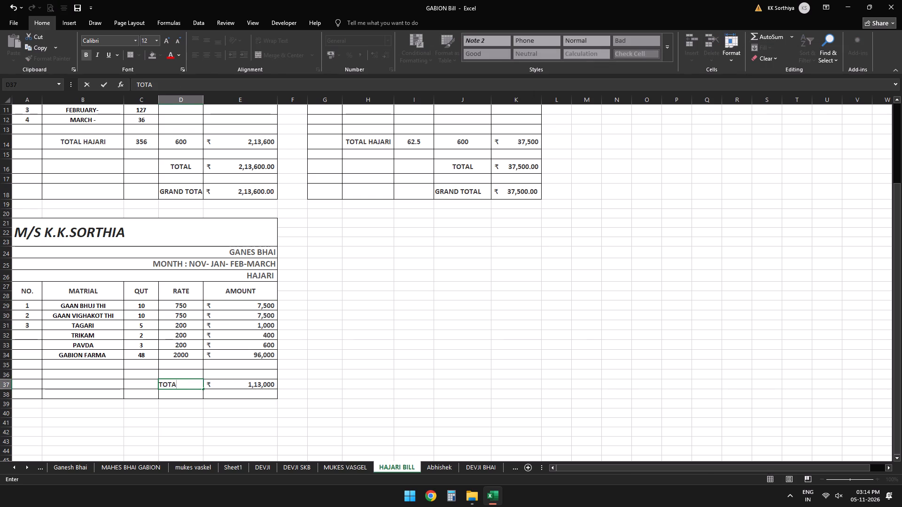
key("Return")
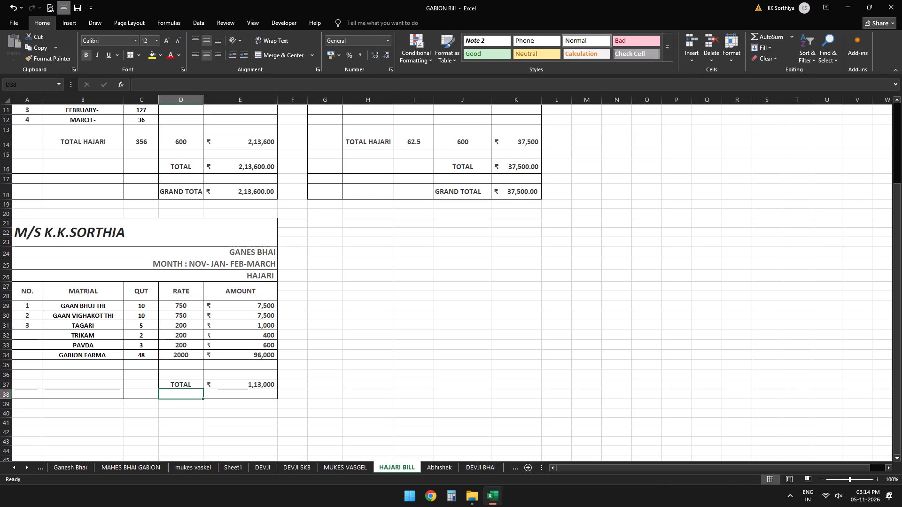
left_click_drag(258, 301, 260, 353)
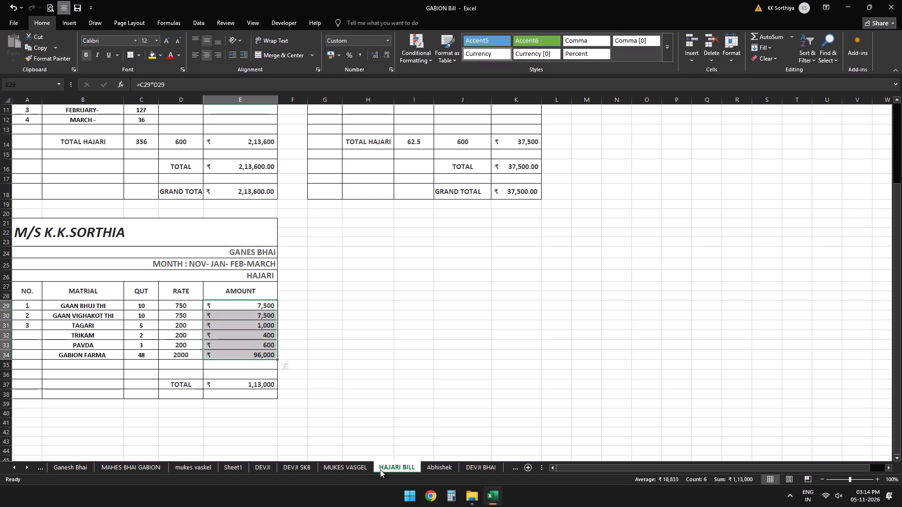
left_click(57, 384)
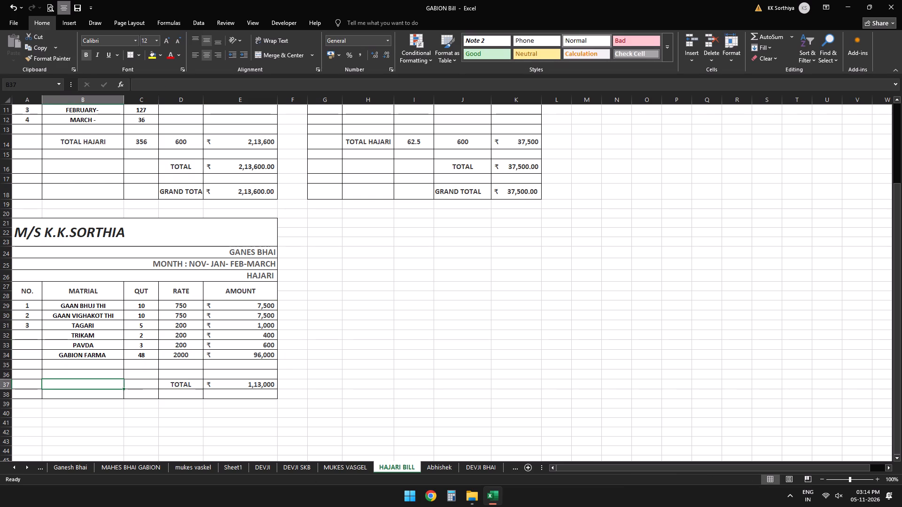
Replace the month line in A25 of the material bill header with MATARIAL.
left_click(250, 263)
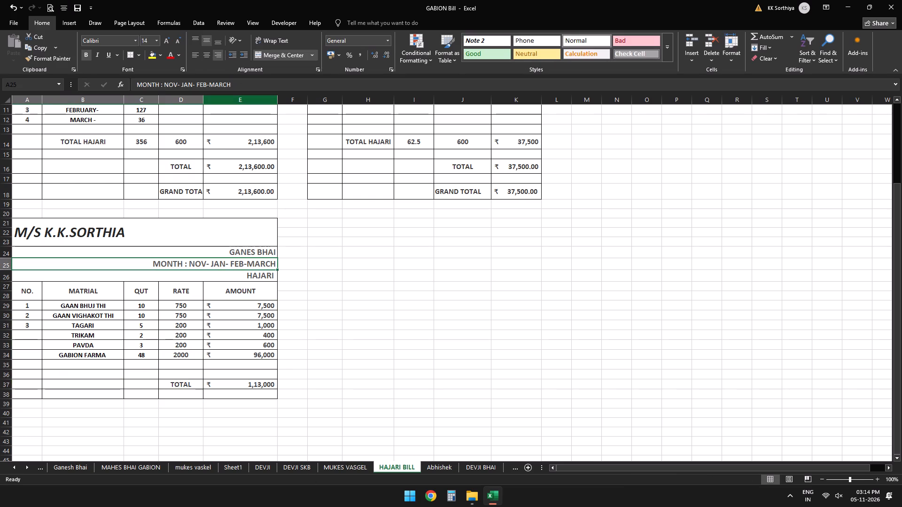
left_click(236, 87)
key("BackSpace")
key("BackSpace")
key("BackSpace")
key("BackSpace")
key("BackSpace")
key("BackSpace")
key("BackSpace")
key("BackSpace")
key("BackSpace")
key("BackSpace")
key("BackSpace")
key("BackSpace")
key("BackSpace")
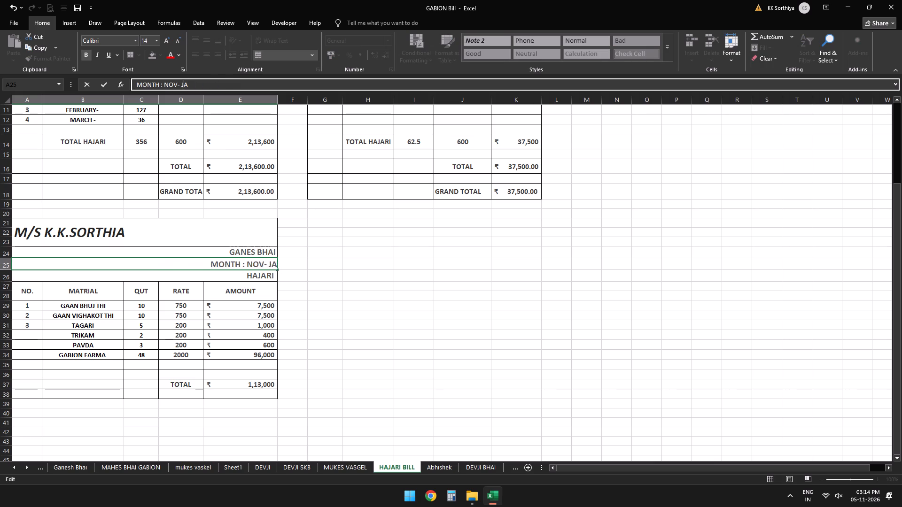
key("BackSpace")
key("BackSpace")
key("BackSpace")
key("BackSpace")
key("BackSpace")
key("BackSpace")
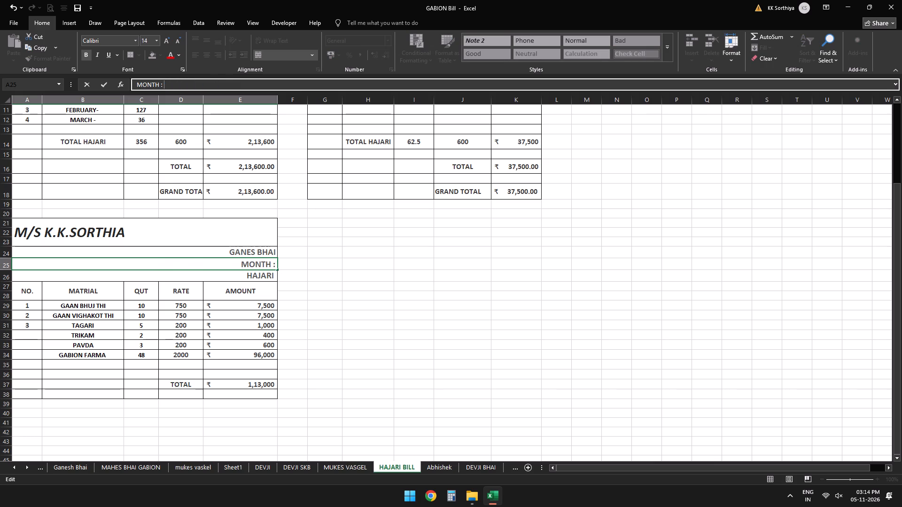
type("MAT")
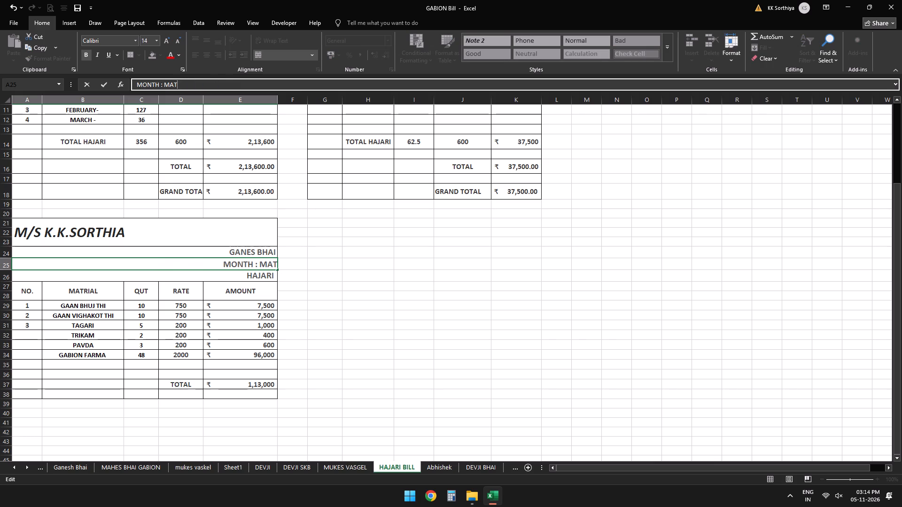
key("BackSpace")
key("BackSpace")
key("BackSpace")
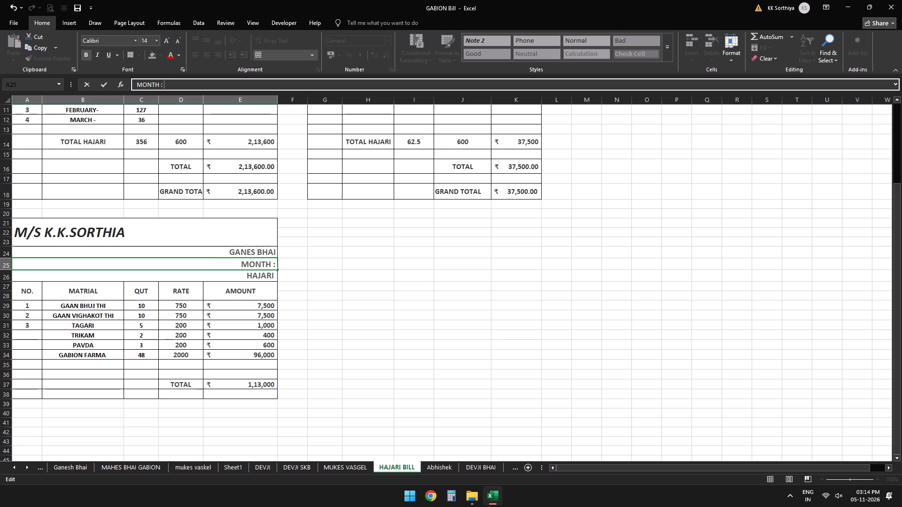
key("BackSpace")
key("BackSpace")
key("BackSpace")
key("BackSpace")
key("BackSpace")
key("BackSpace")
key("BackSpace")
type("AT")
key("a")
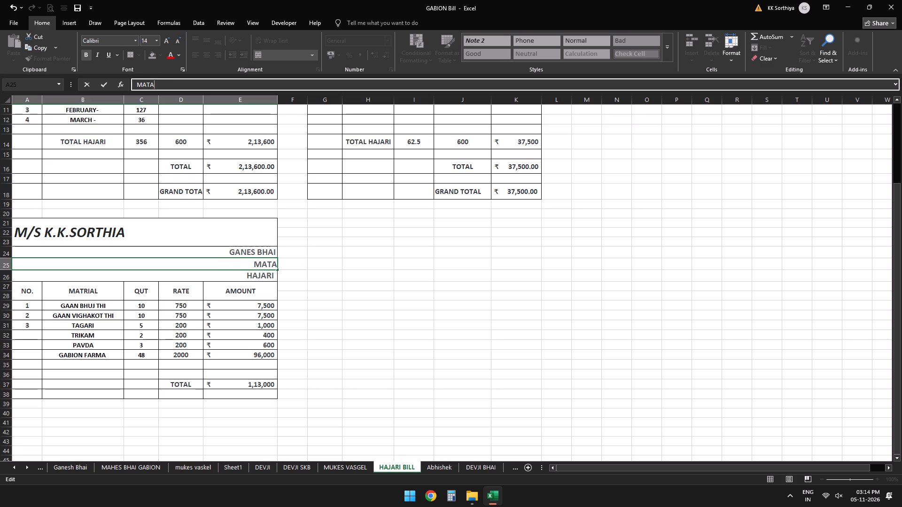
type("RIAL")
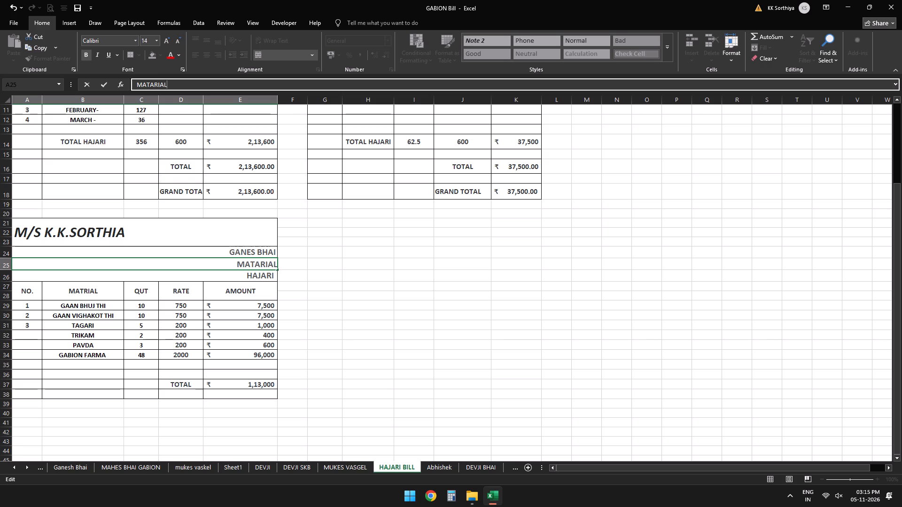
key("space")
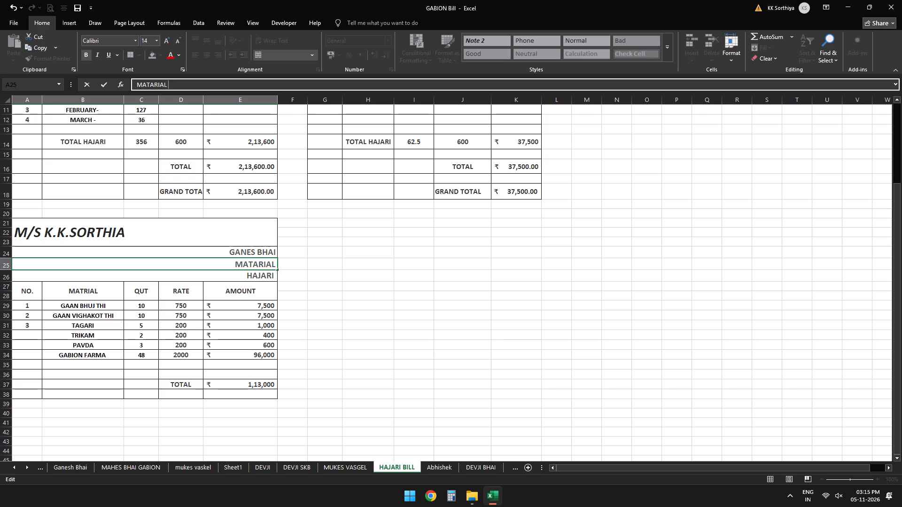
key("Down")
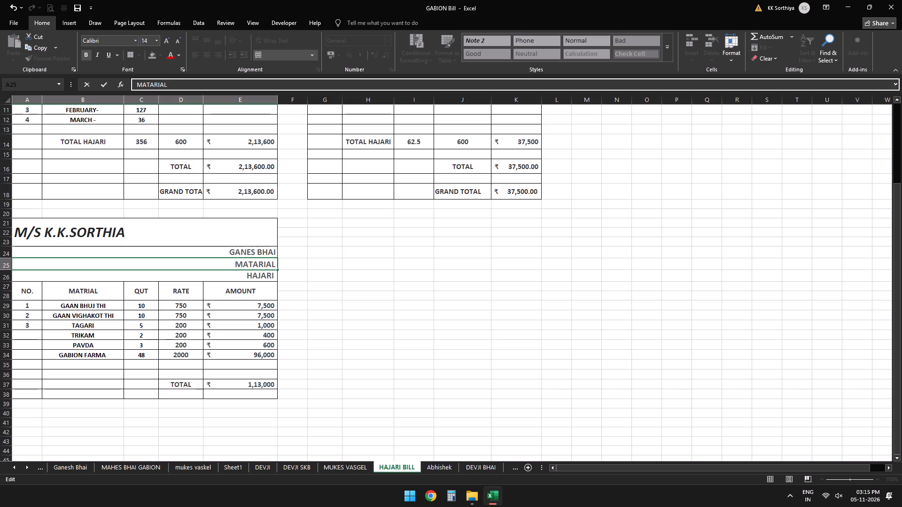
key("Return")
Clear the HAJARI text from the header line in A26 of the material bill.
left_click(236, 87)
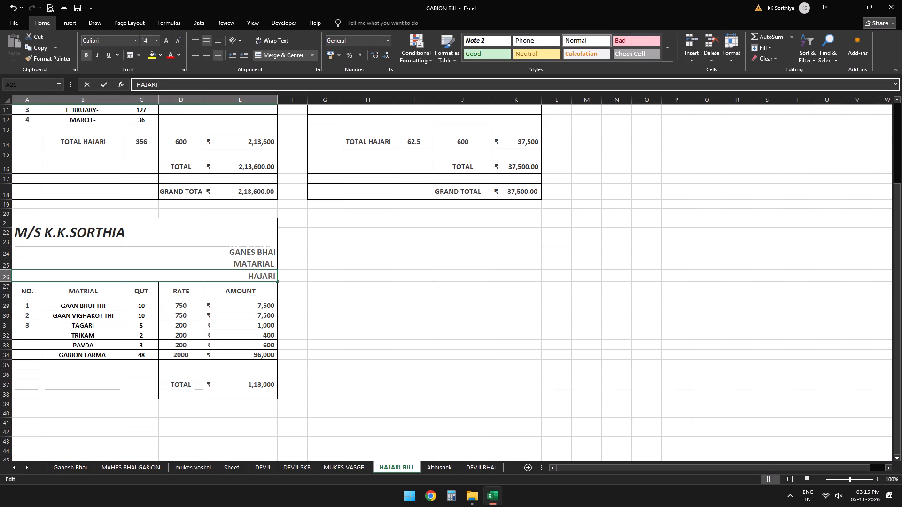
key("BackSpace")
key("BackSpace")
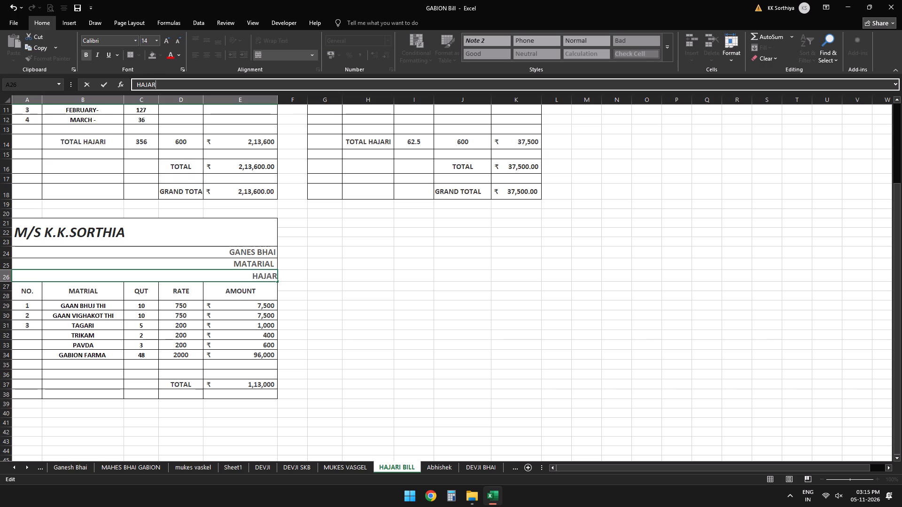
key("BackSpace")
key("BackSpace")
key("BackSpace")
key("BackSpace")
key("BackSpace")
type("AA")
key("BackSpace")
key("BackSpace")
key("Return")
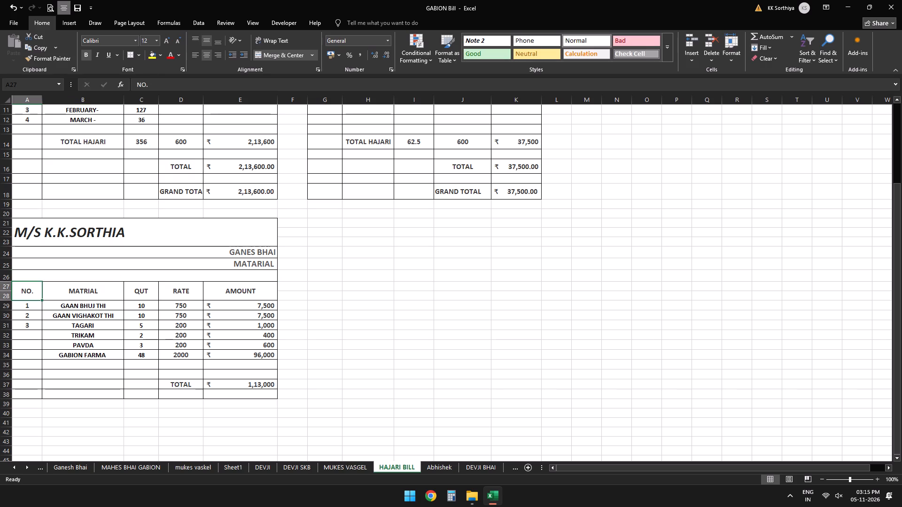
Print only the material bill range A21 through E38, one copy on A4 portrait.
left_click_drag(68, 235, 120, 394)
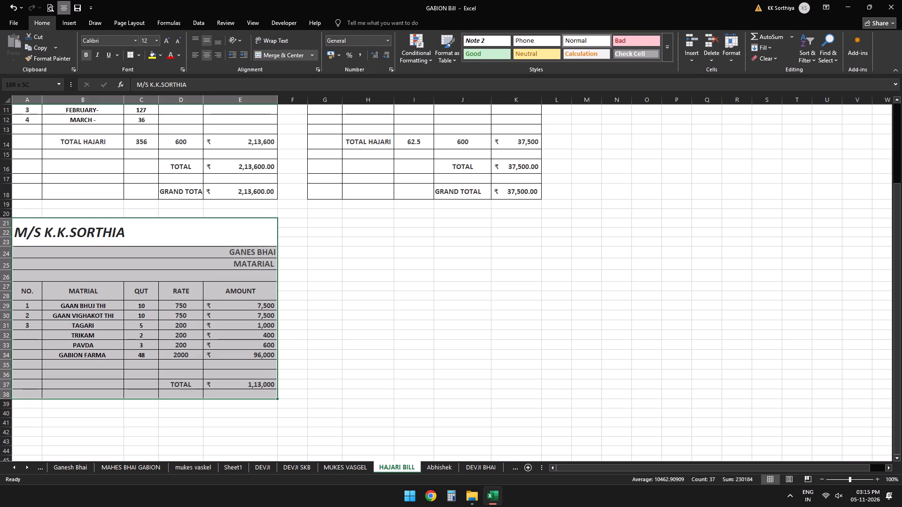
left_click_drag(120, 394, 117, 395)
key("ctrl+p")
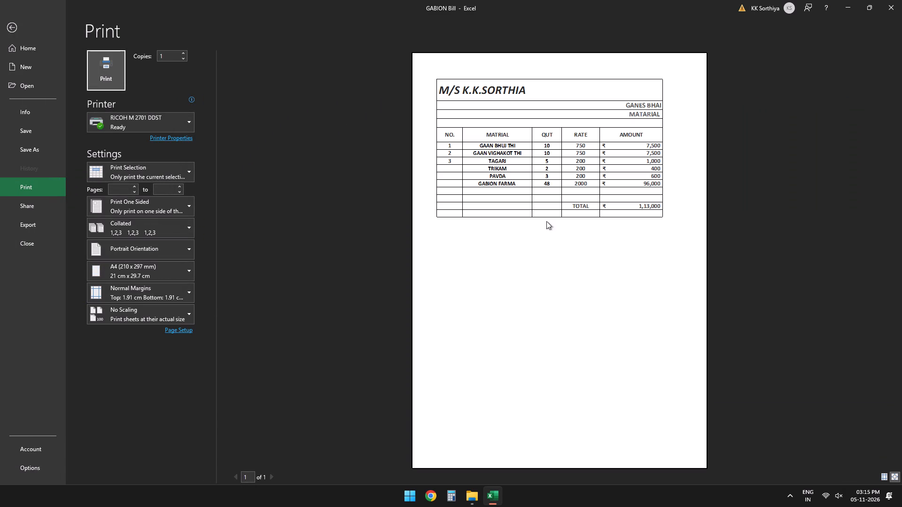
left_click(115, 71)
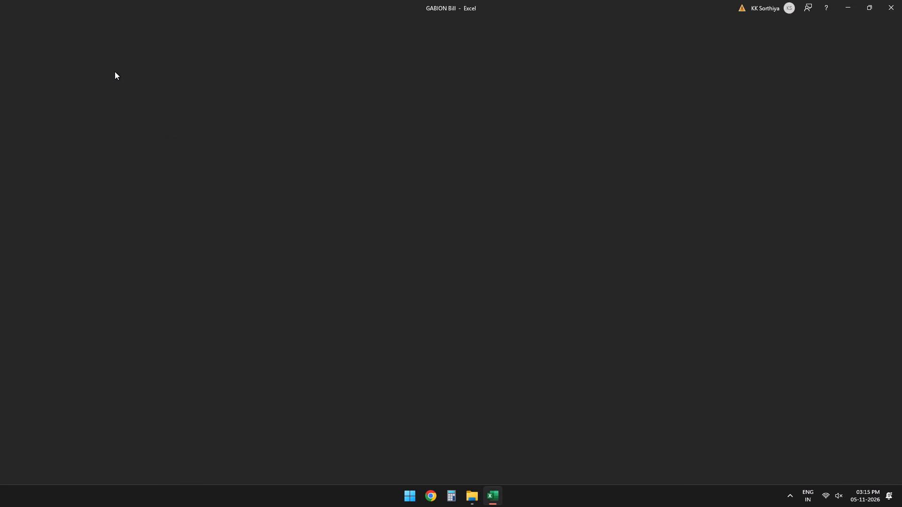
Close the GABION Bill workbook.
left_click(901, 0)
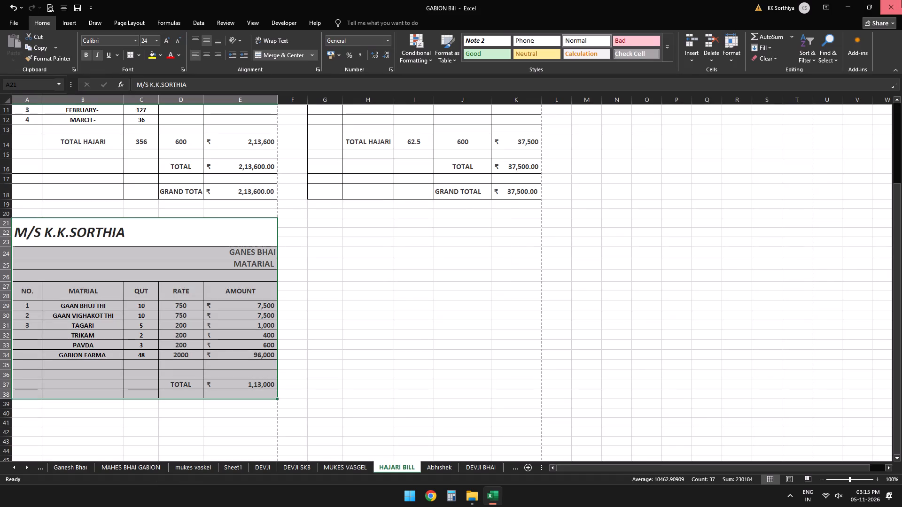
left_click(455, 261)
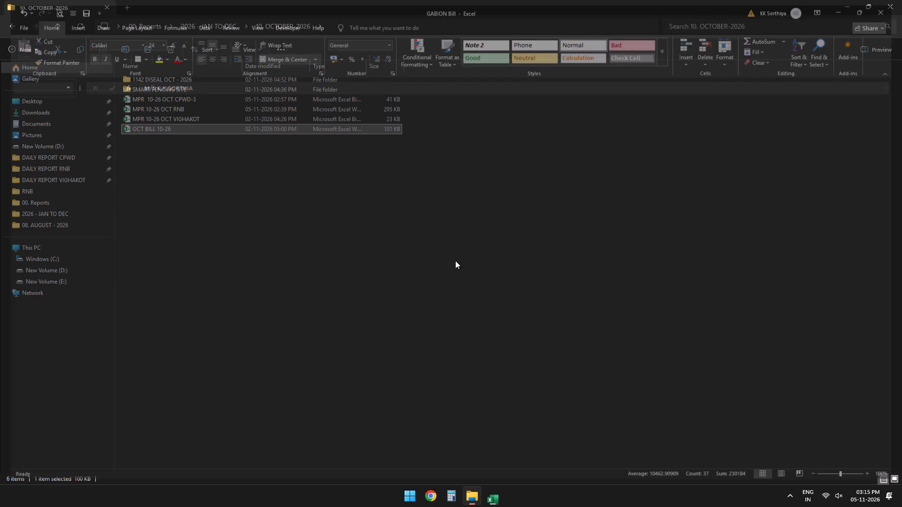
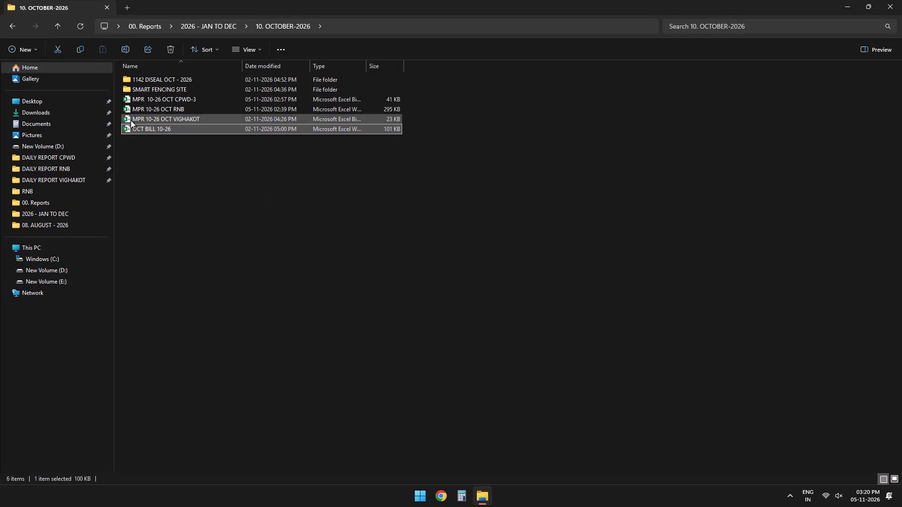
Reopen the GABION Bill workbook from the 2026 - JAN TO DEC folder.
left_click(7, 23)
double_click(165, 196)
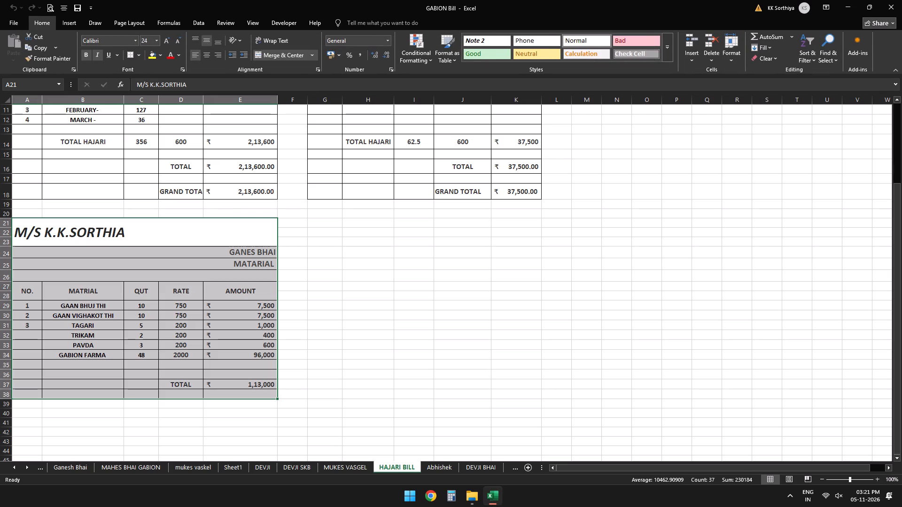
On the Ganesh Bhai sheet, set the length of the 1124 TO 1123 row in F158 to 880 and save the workbook.
left_click(77, 468)
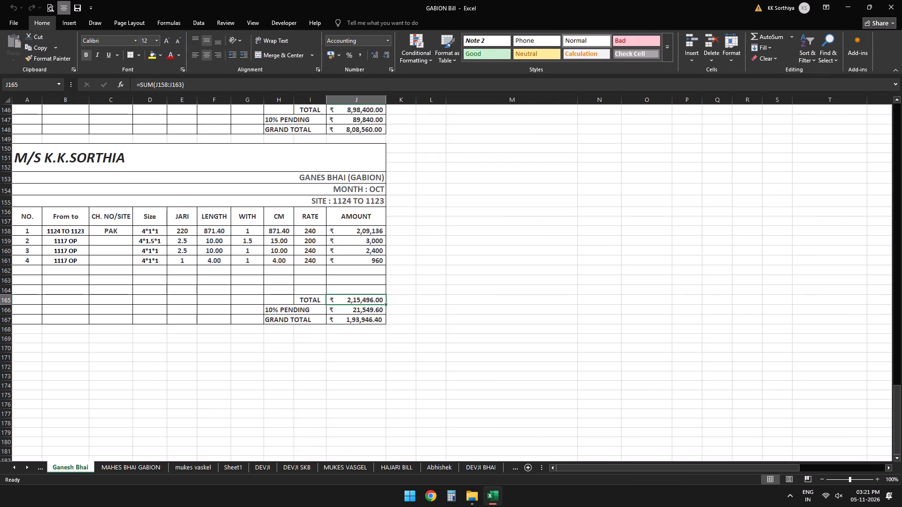
left_click(208, 231)
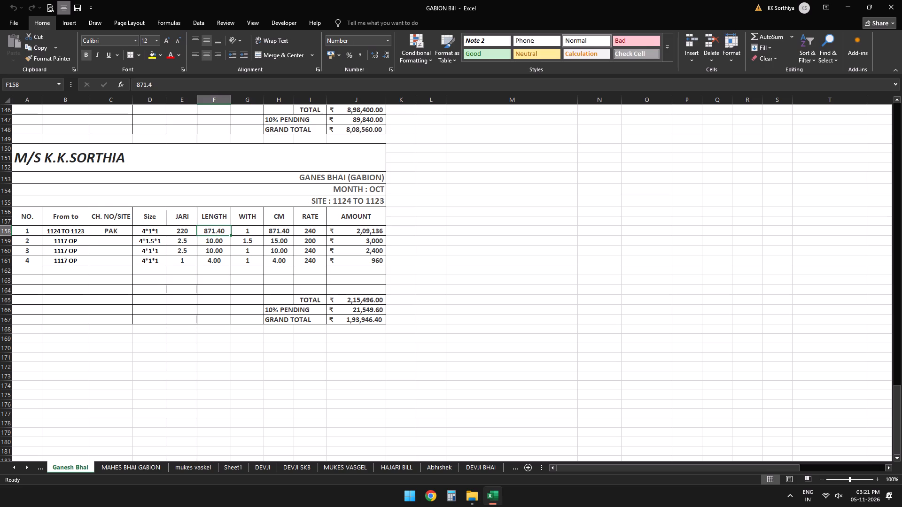
type("880")
key("Right")
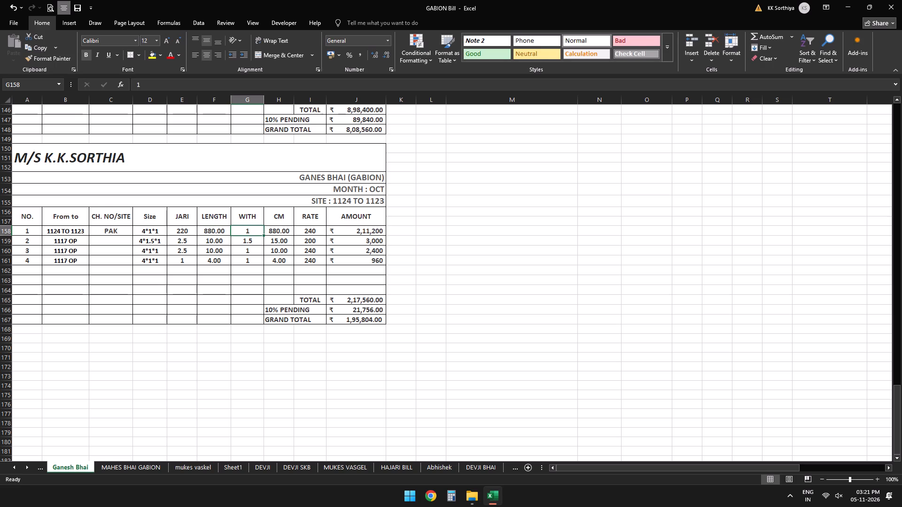
key("ctrl+s")
Print only the October gabion bill range A150 through J167 as a selection, one copy in portrait.
scroll(220, 234, "up", 1)
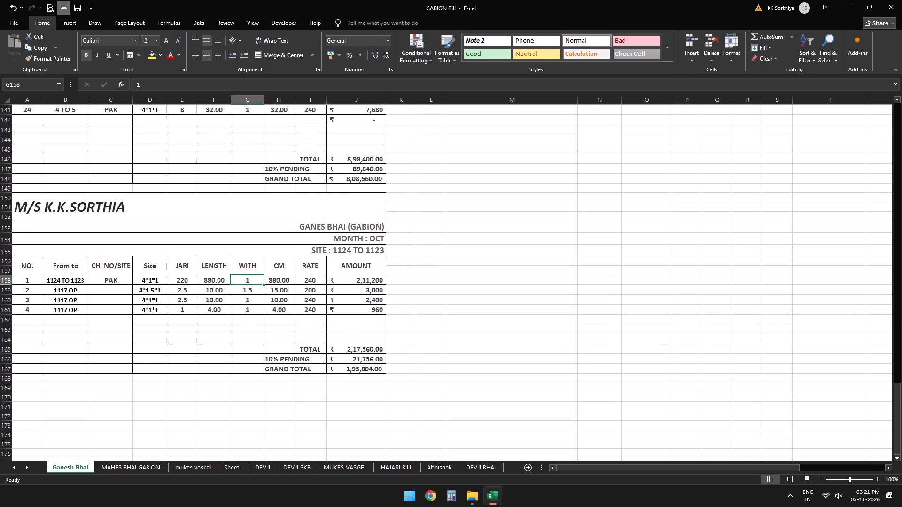
left_click_drag(62, 206, 102, 368)
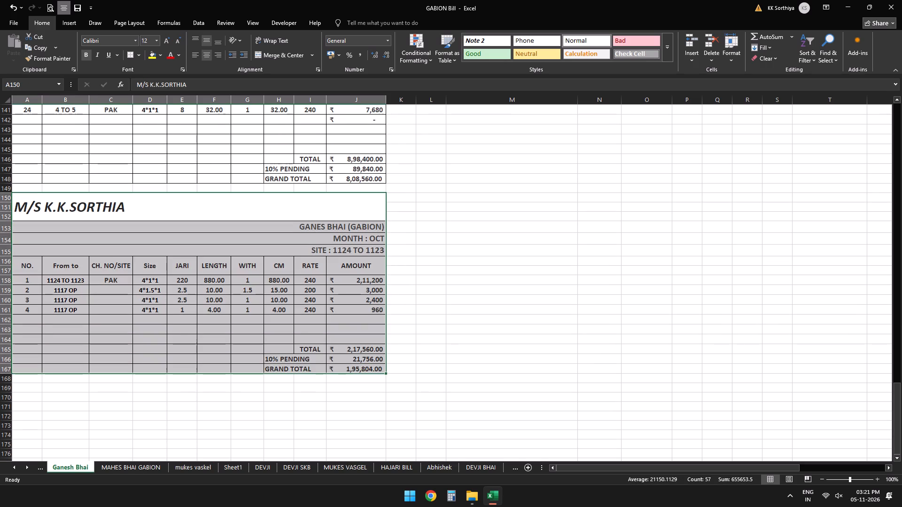
key("ctrl+p")
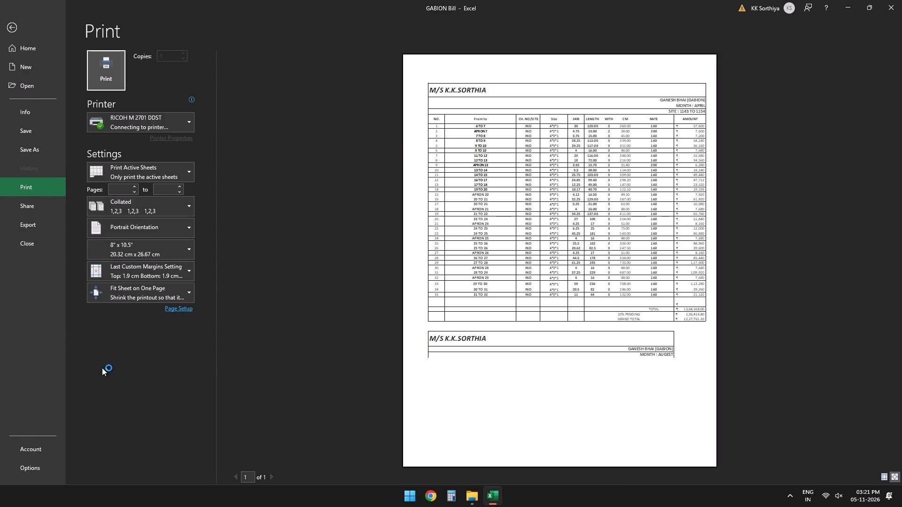
left_click(90, 177)
left_click(117, 232)
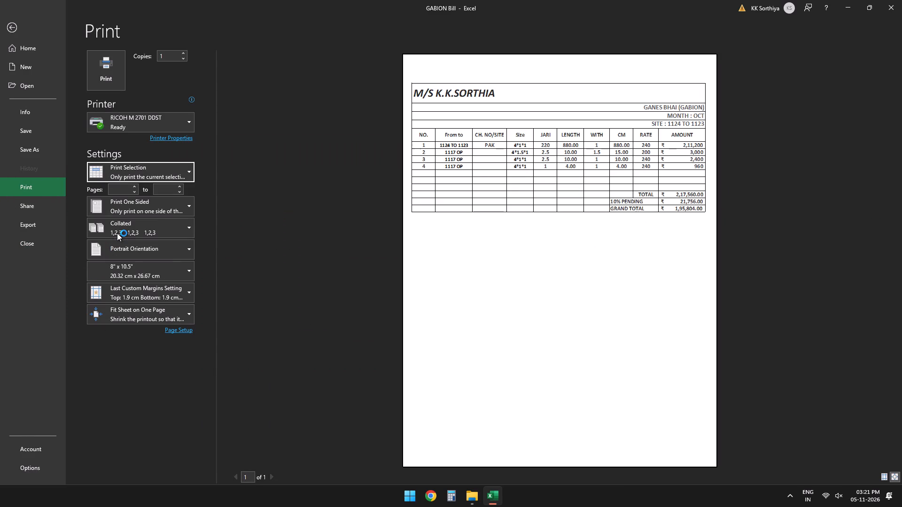
left_click(119, 74)
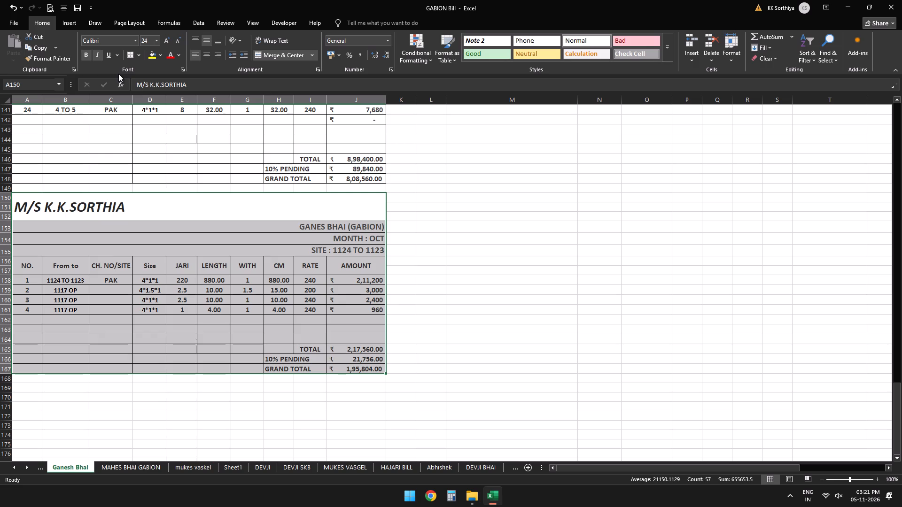
Close the GABION Bill workbook.
left_click(901, 0)
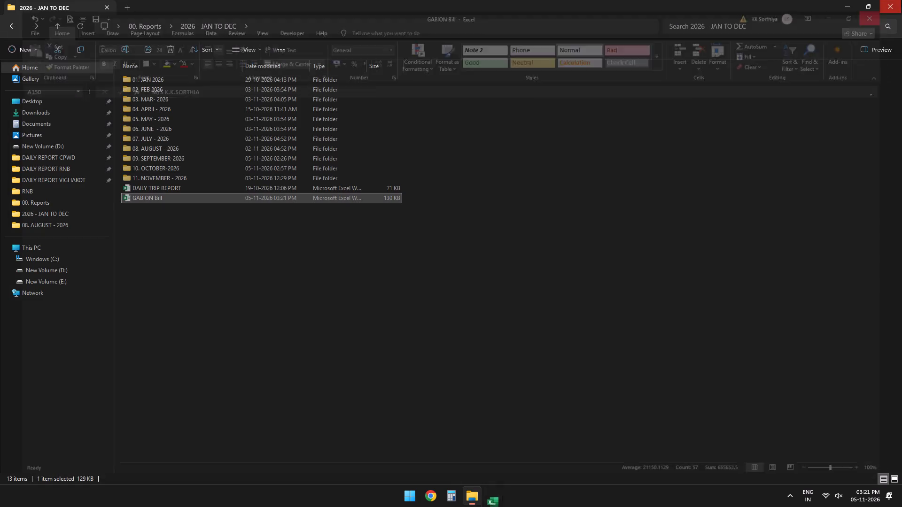
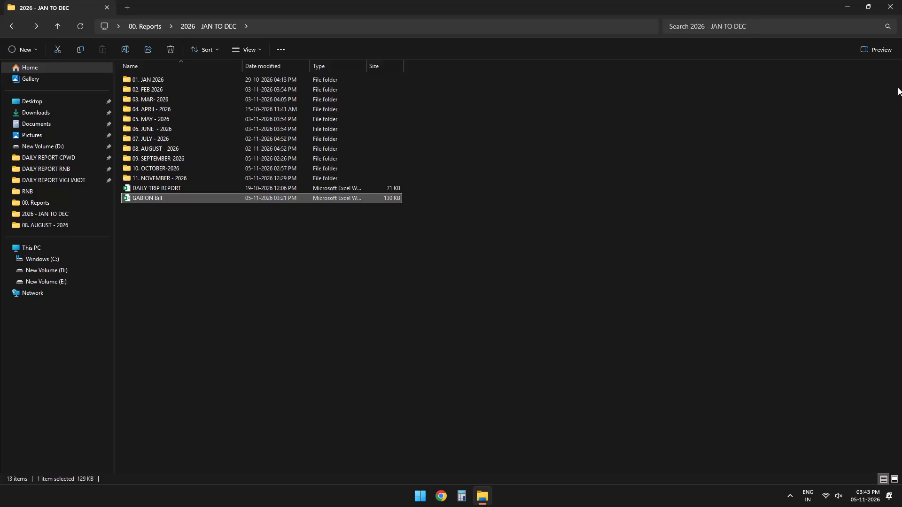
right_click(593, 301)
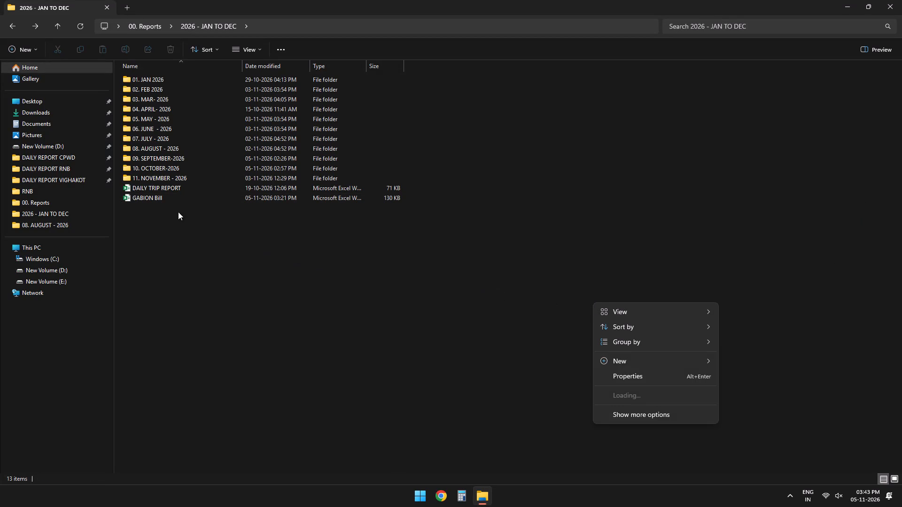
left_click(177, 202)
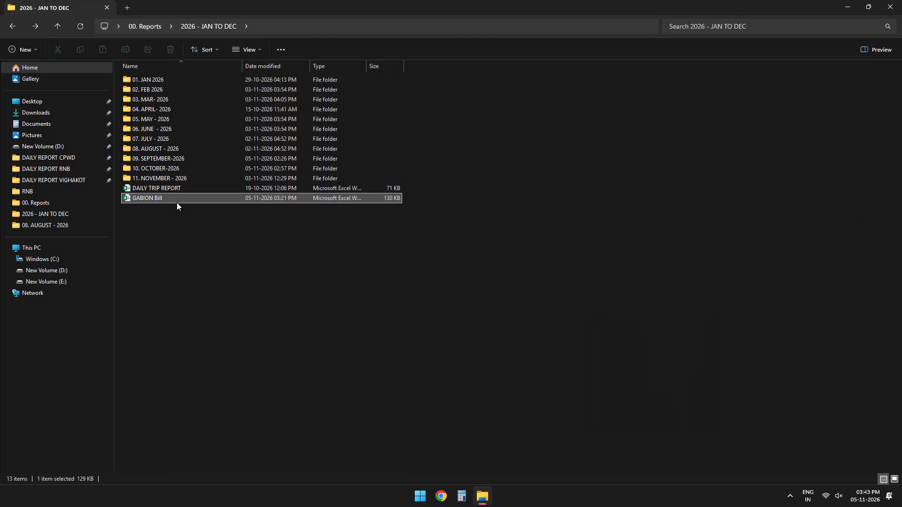